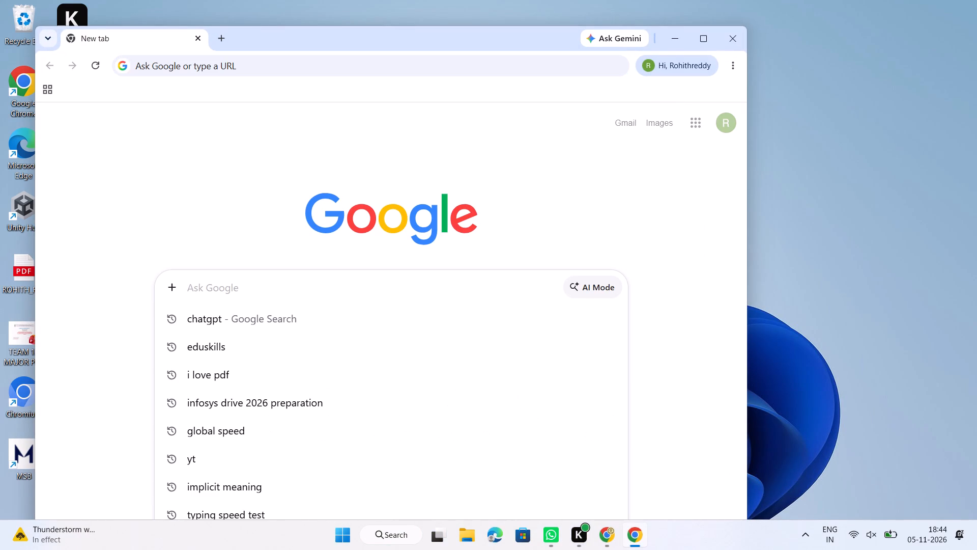
Search Google for overleaf, open the Overleaf site in a maximized window, and dismiss the discount and what's-new pop-ups.
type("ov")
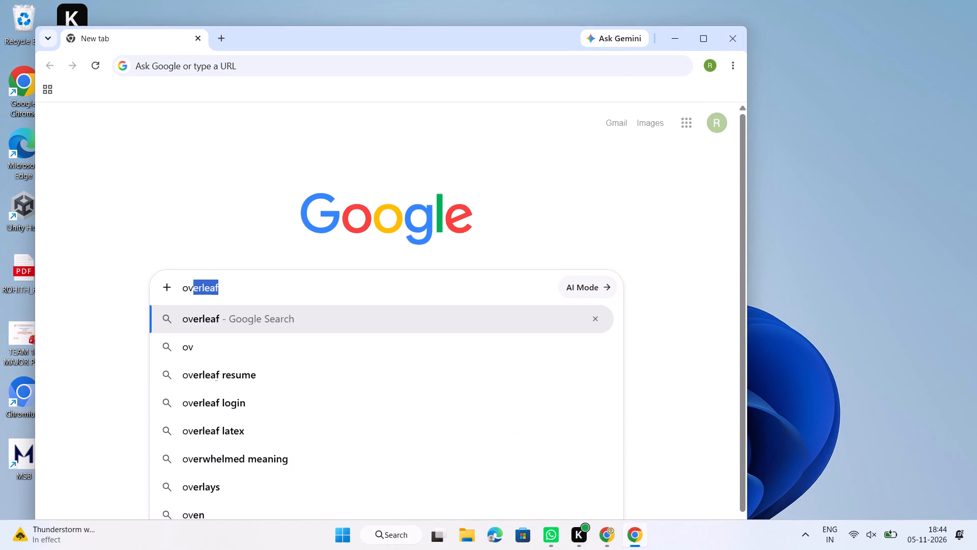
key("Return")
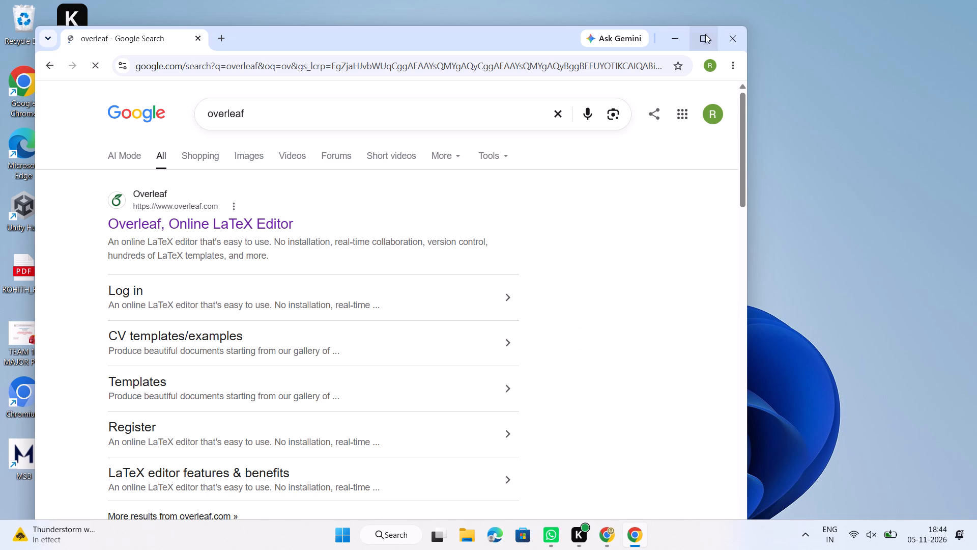
left_click(705, 34)
left_click(166, 198)
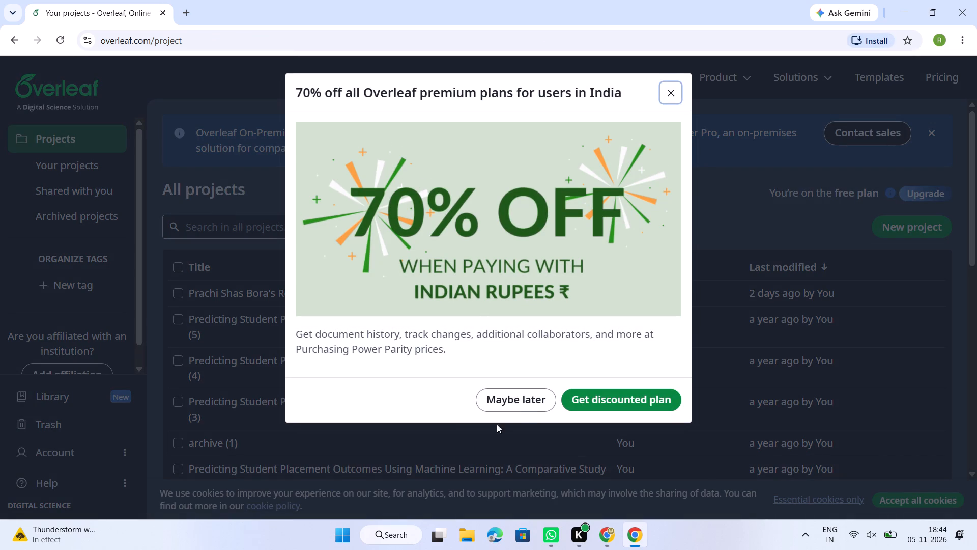
left_click(531, 395)
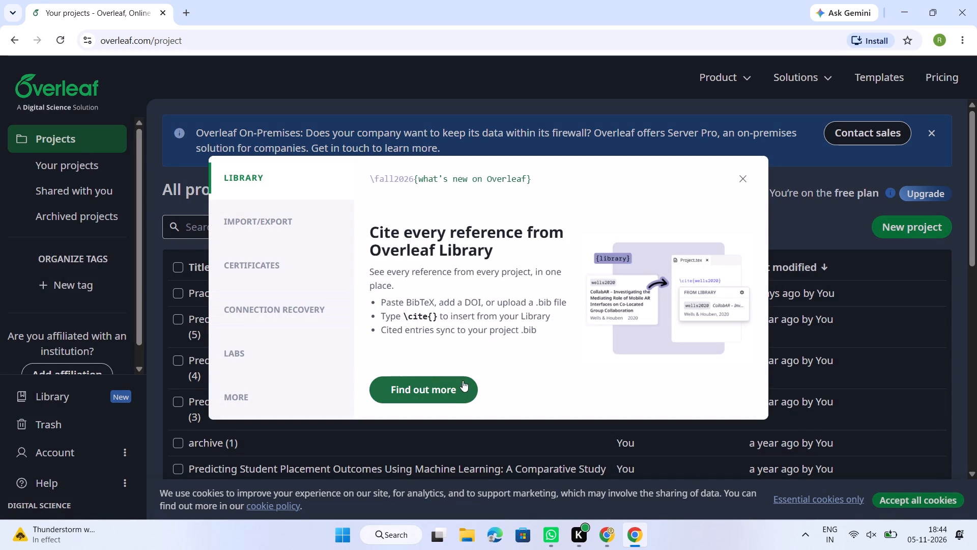
left_click(743, 171)
left_click(743, 177)
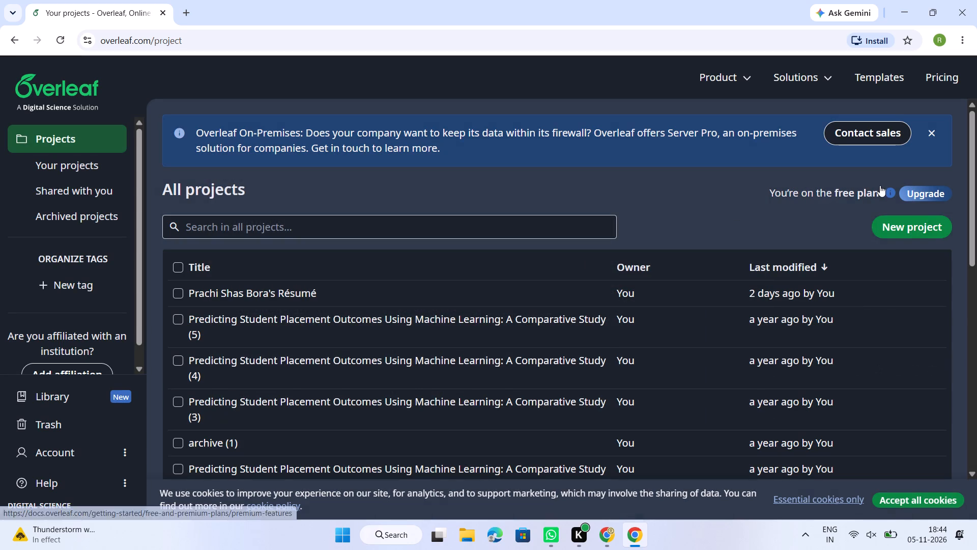
Create a new blank Overleaf project named resume.
left_click(904, 227)
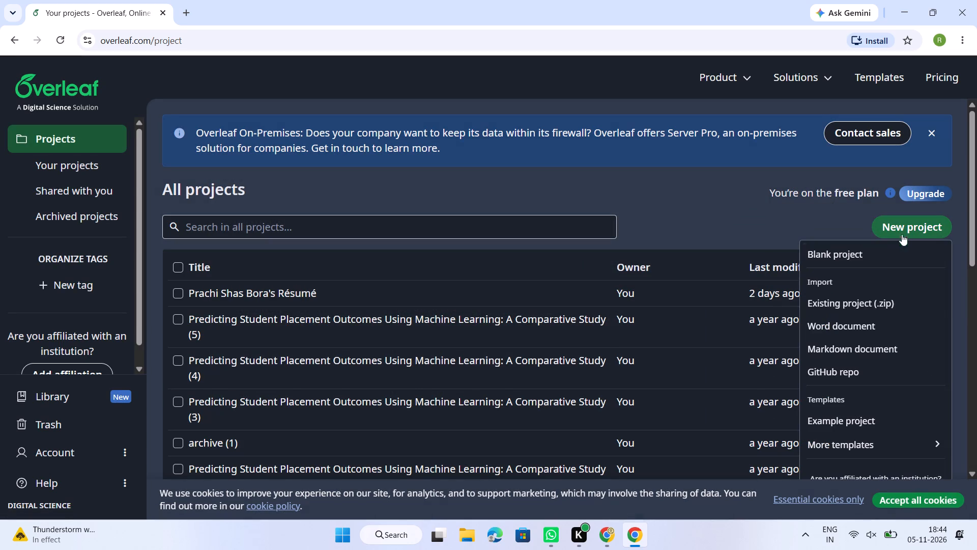
left_click(844, 287)
left_click(828, 277)
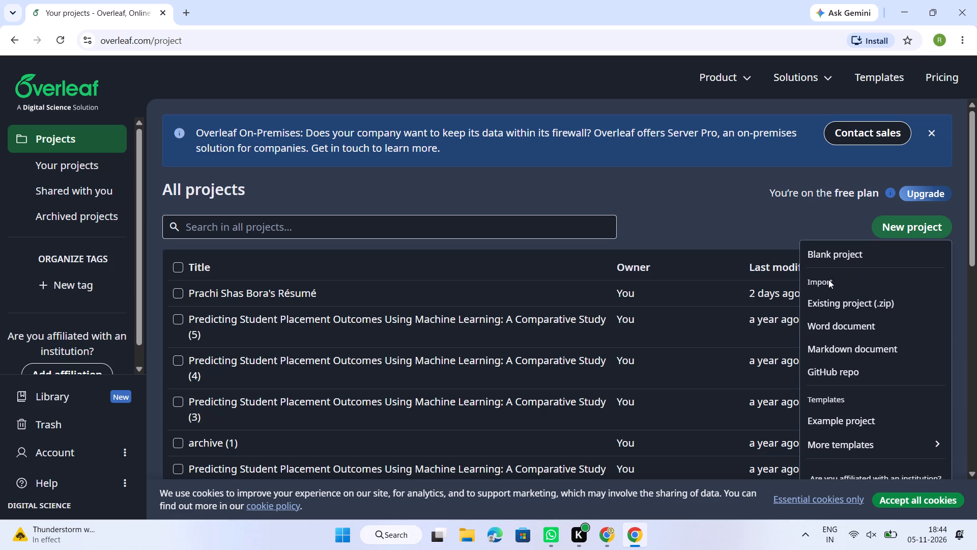
scroll(828, 321, "down", 2)
scroll(828, 321, "up", 4)
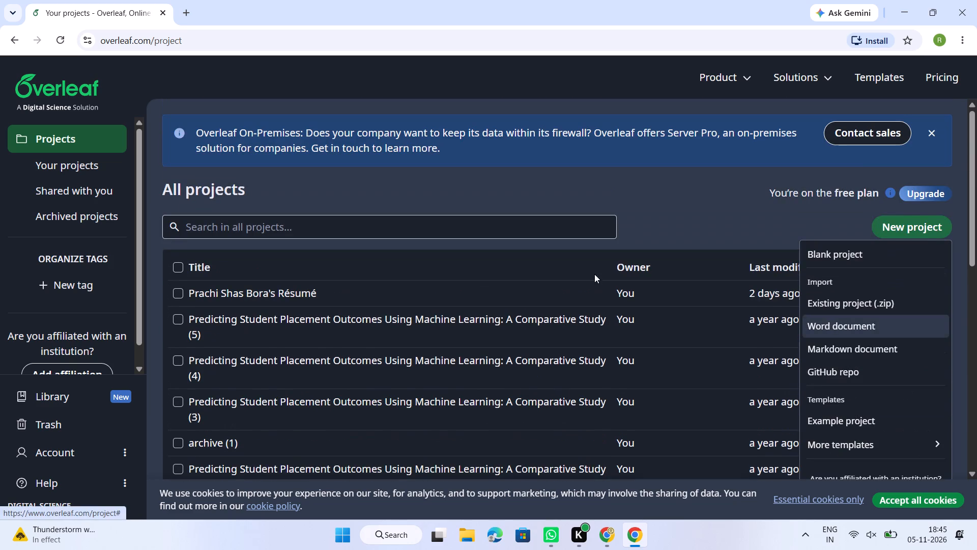
left_click(48, 163)
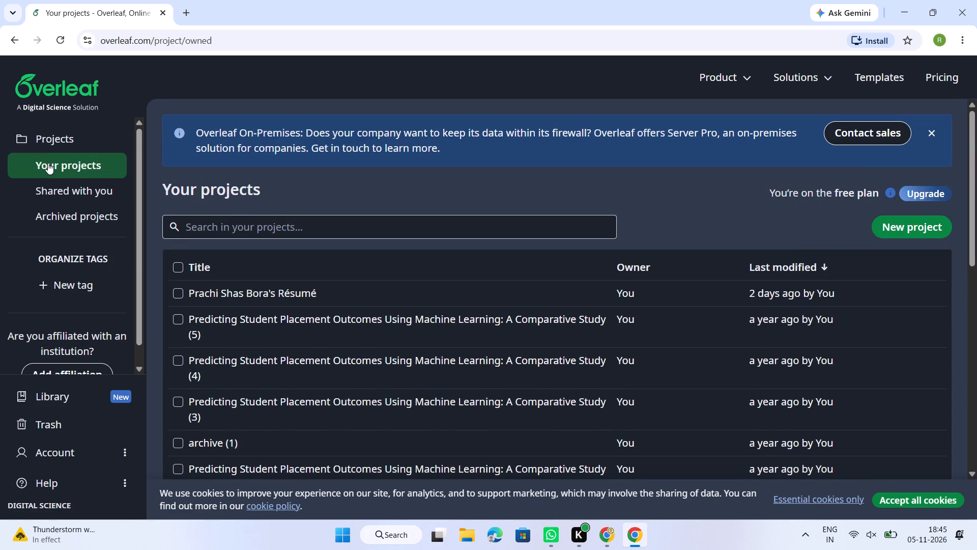
left_click(902, 221)
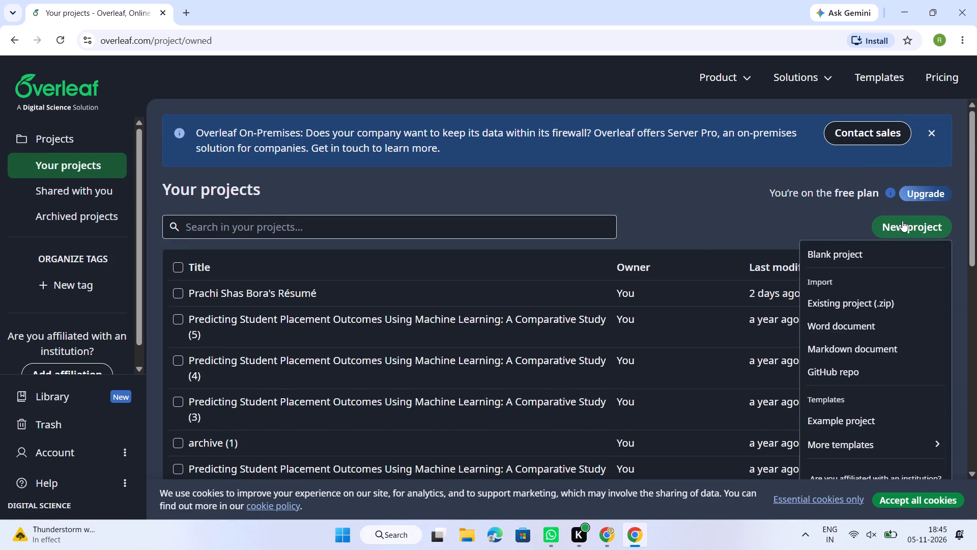
left_click(828, 288)
left_click_drag(828, 288, 833, 252)
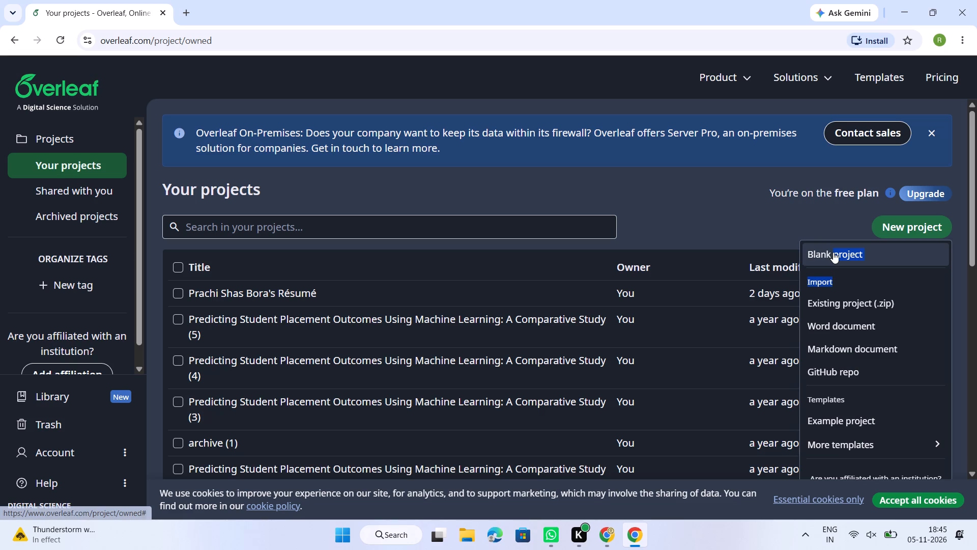
left_click(871, 255)
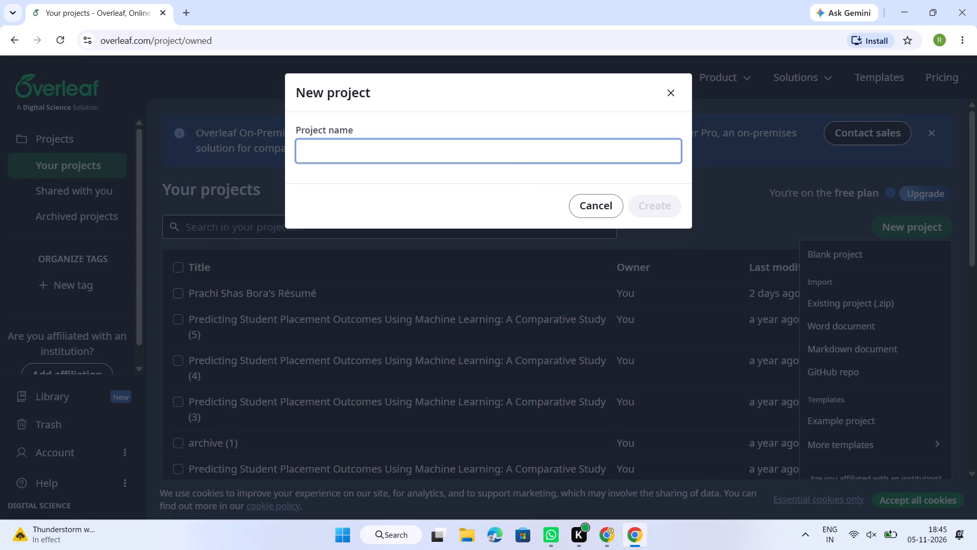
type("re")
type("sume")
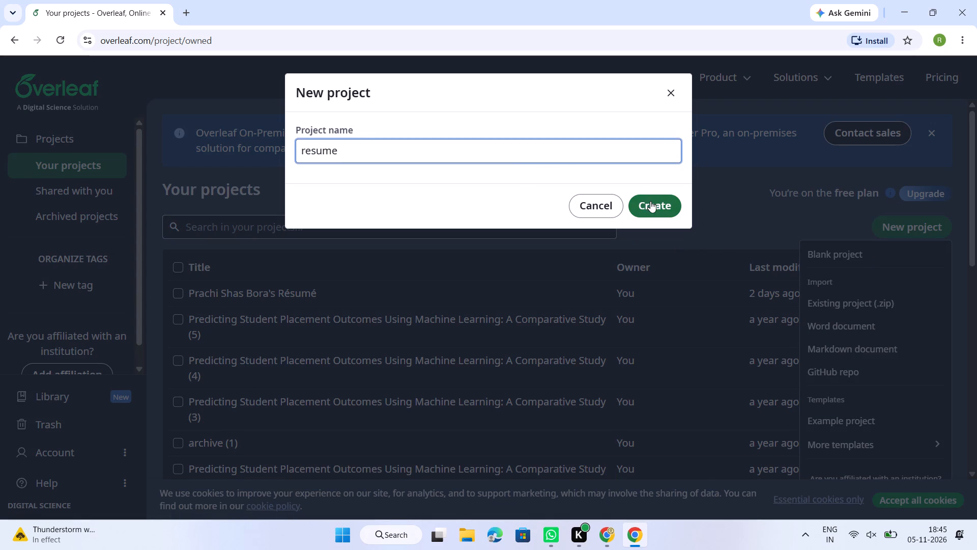
left_click(650, 201)
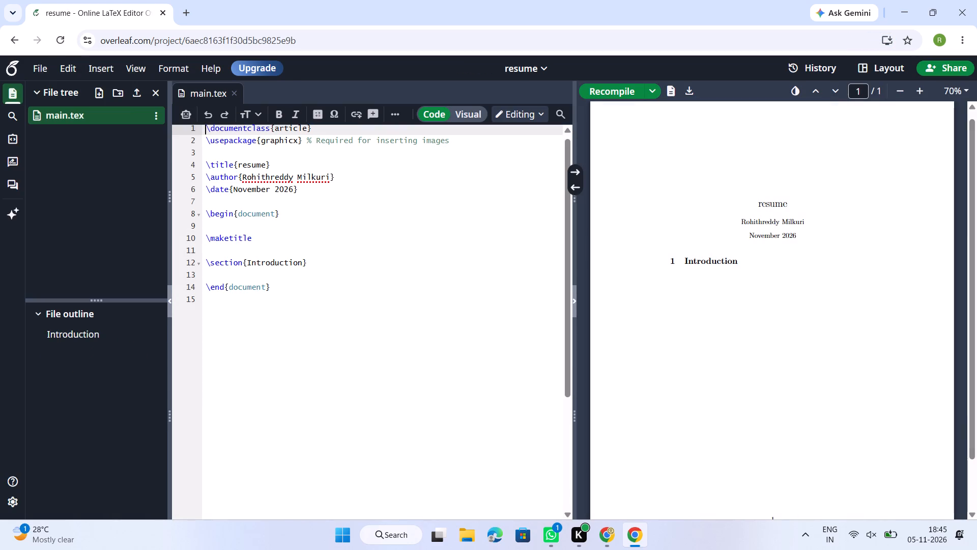
left_click(342, 302)
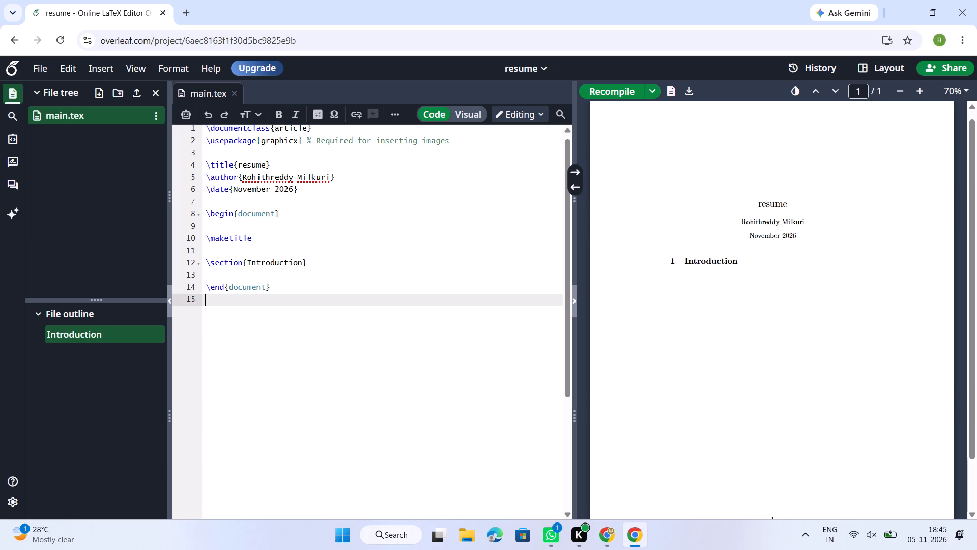
key("ctrl+a")
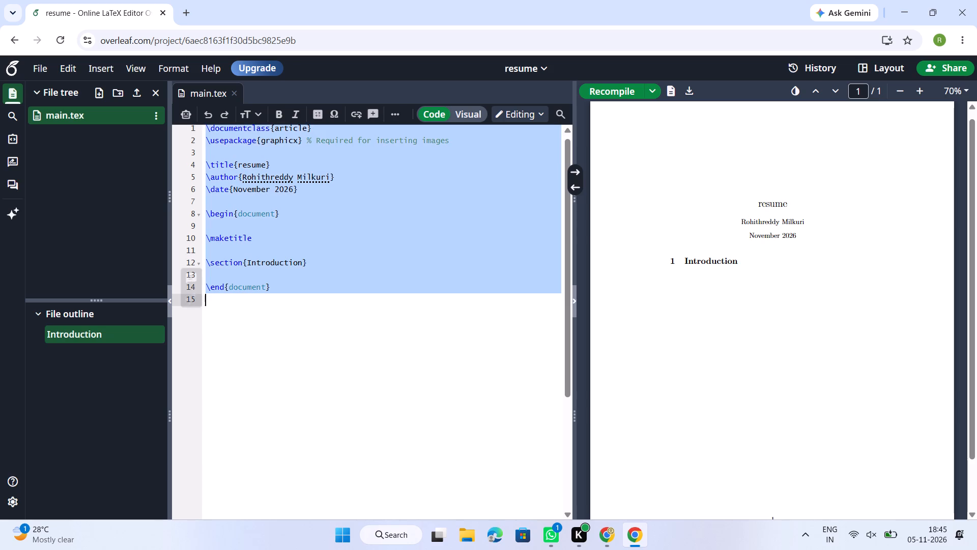
key("BackSpace")
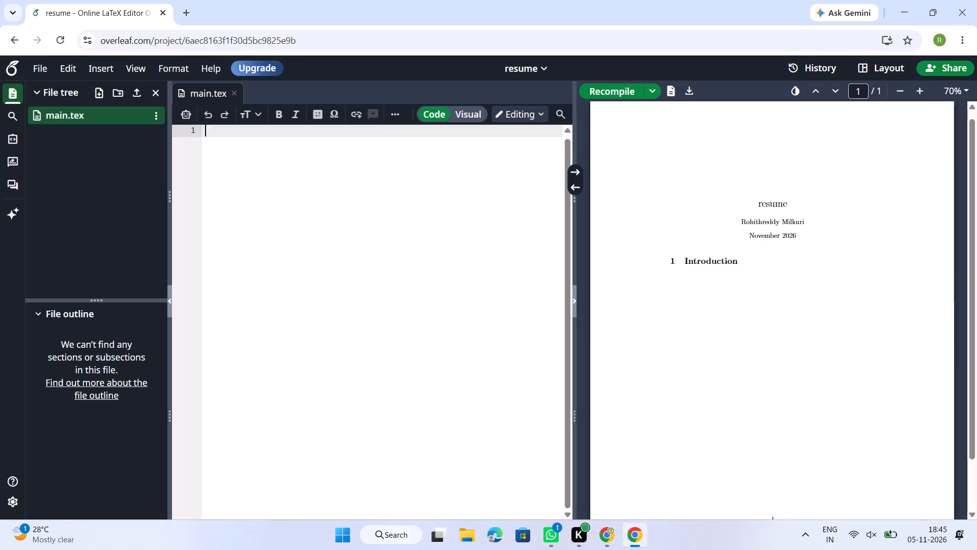
key("ctrl+v")
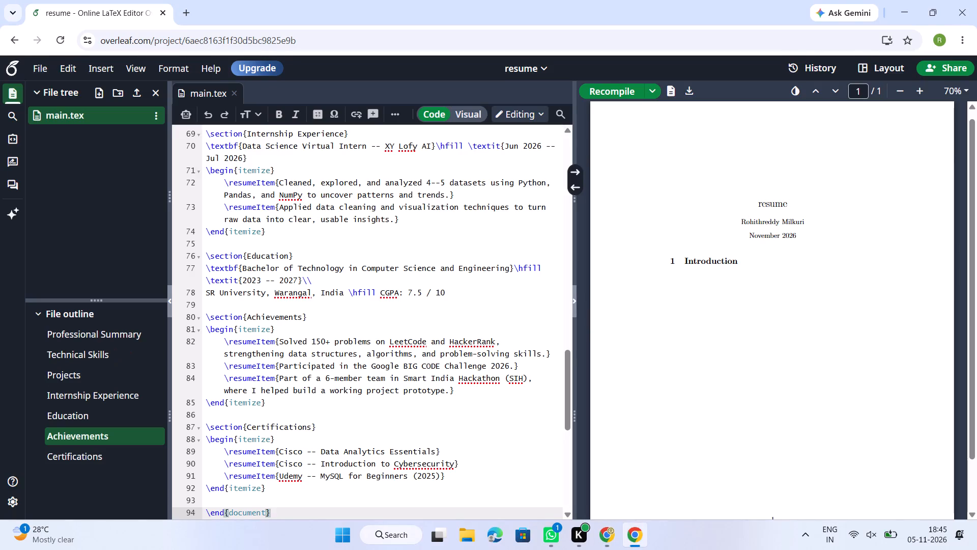
Recompile the project to generate the resume PDF from the pasted code.
scroll(387, 283, "down", 3)
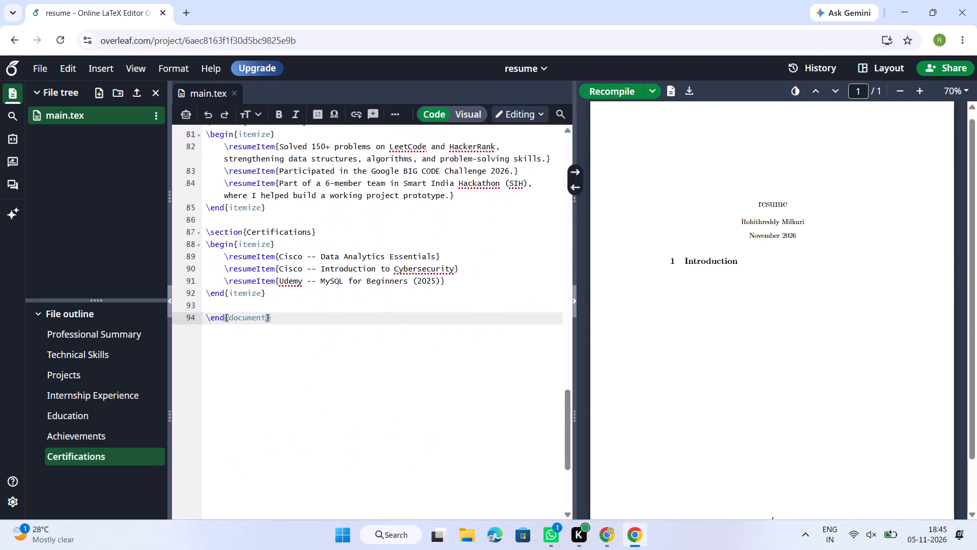
scroll(387, 283, "down", 3)
scroll(387, 283, "up", 9)
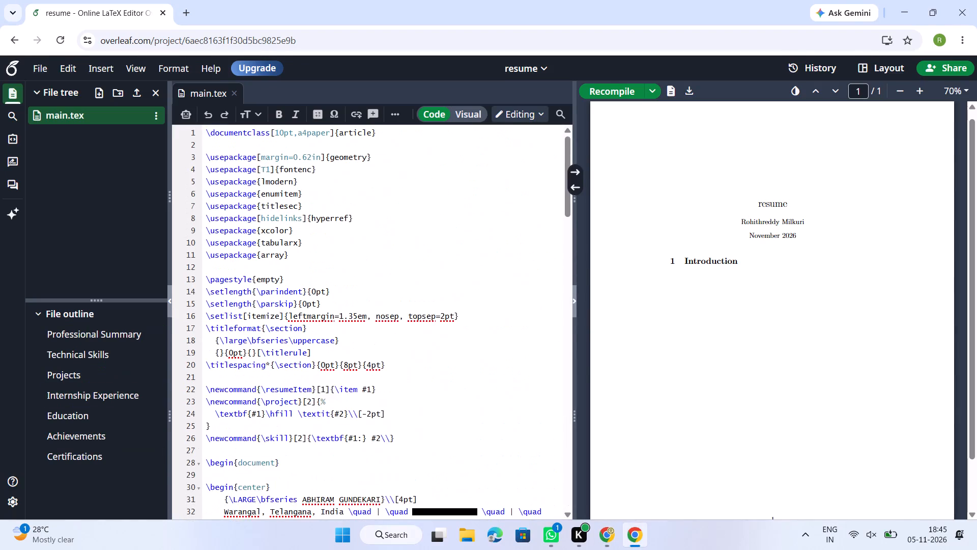
scroll(387, 283, "up", 8)
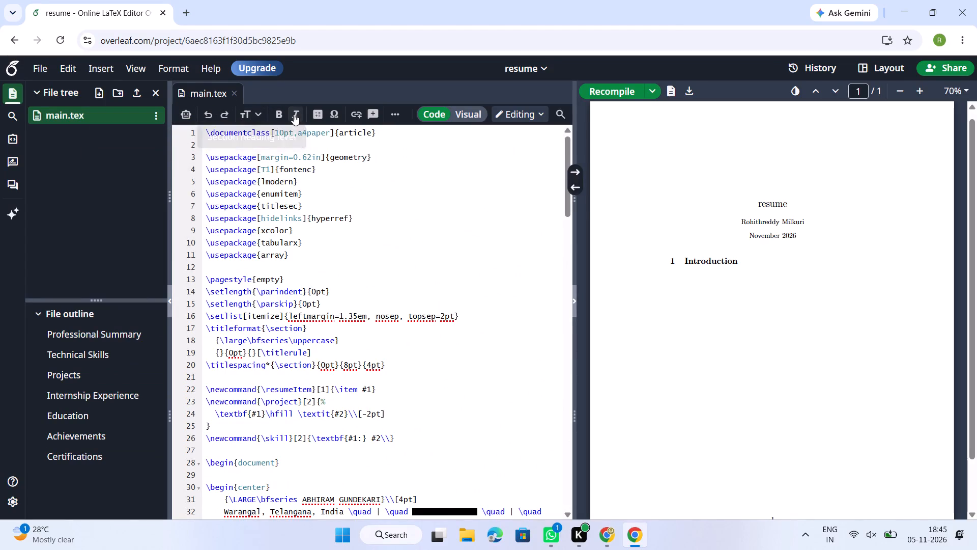
left_click(613, 93)
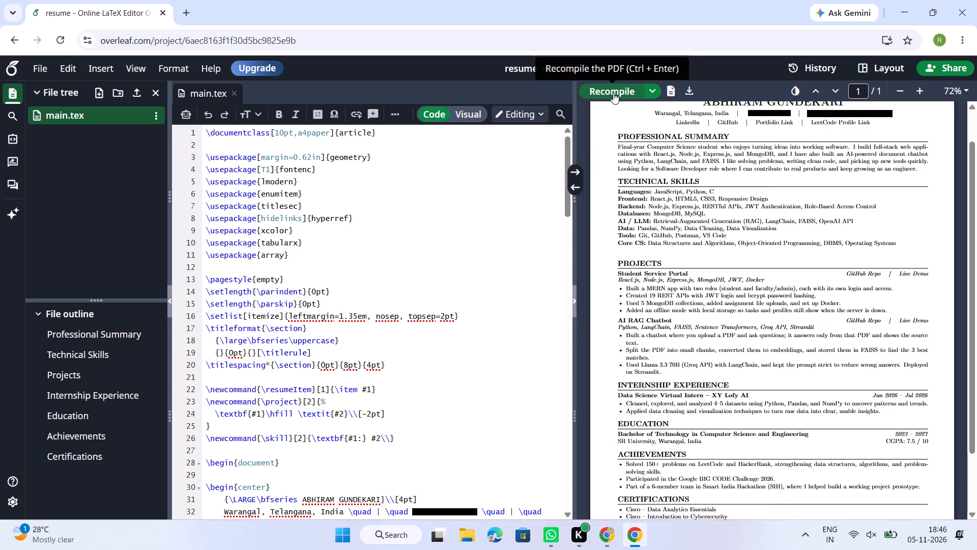
Review the LaTeX source and the compiled resume preview from the top of the page.
scroll(373, 181, "up", 3)
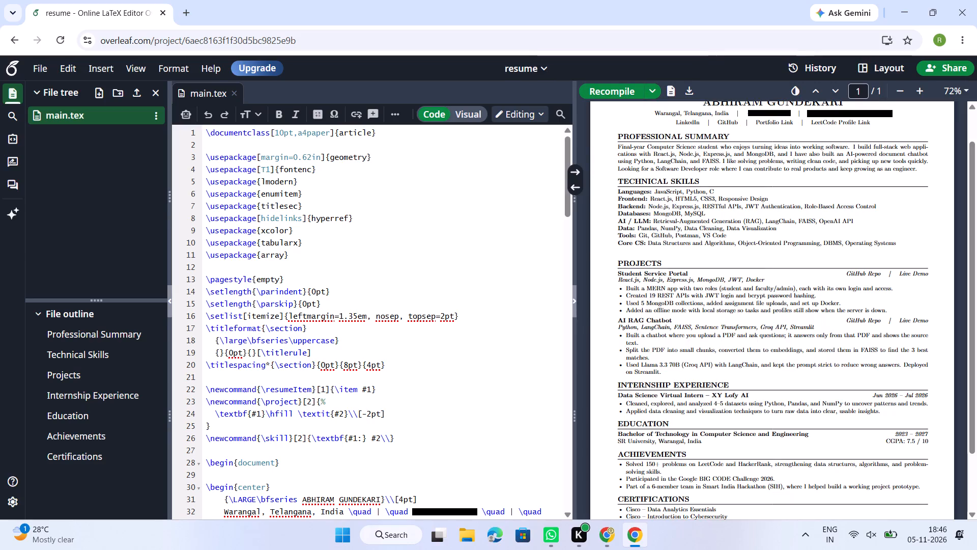
scroll(324, 195, "up", 3)
scroll(324, 195, "down", 6)
scroll(324, 195, "up", 7)
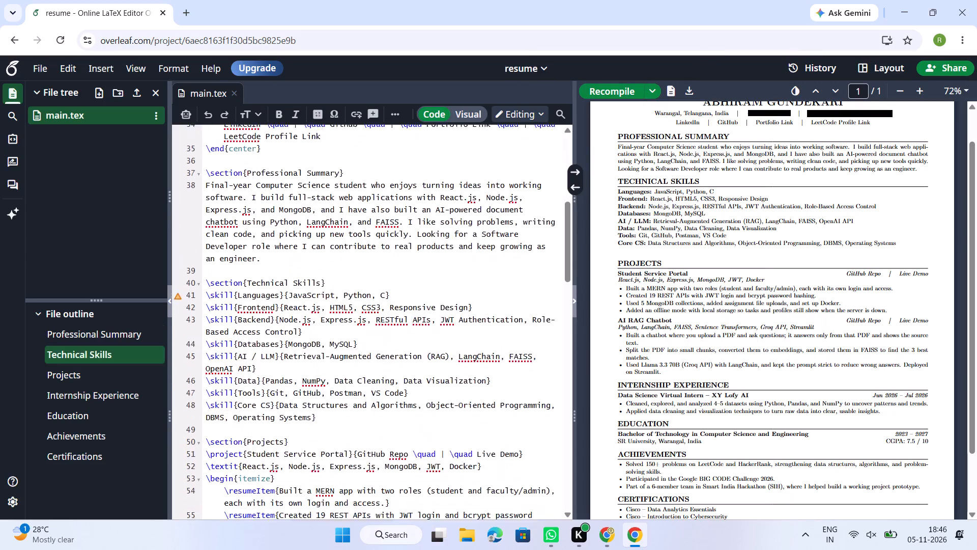
scroll(324, 195, "up", 5)
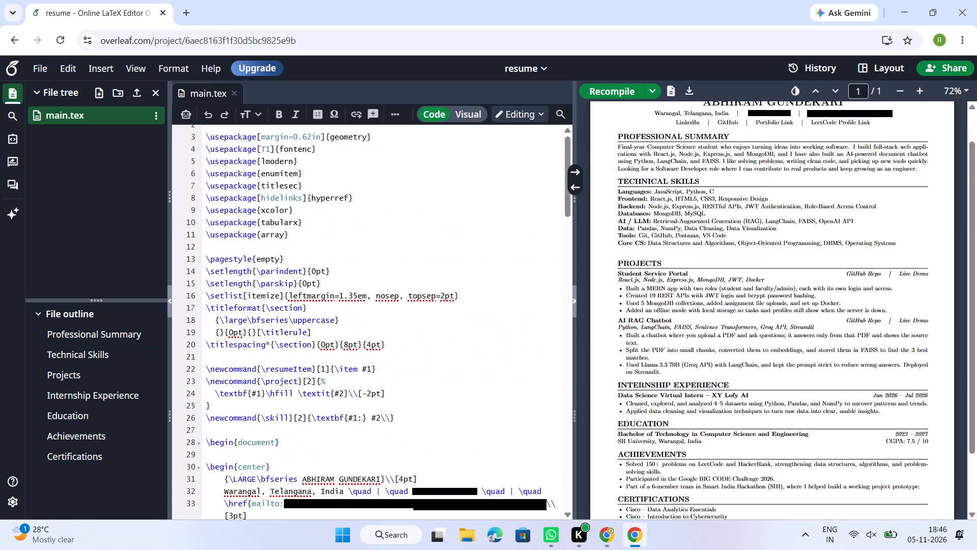
scroll(357, 198, "up", 3)
scroll(709, 133, "up", 2)
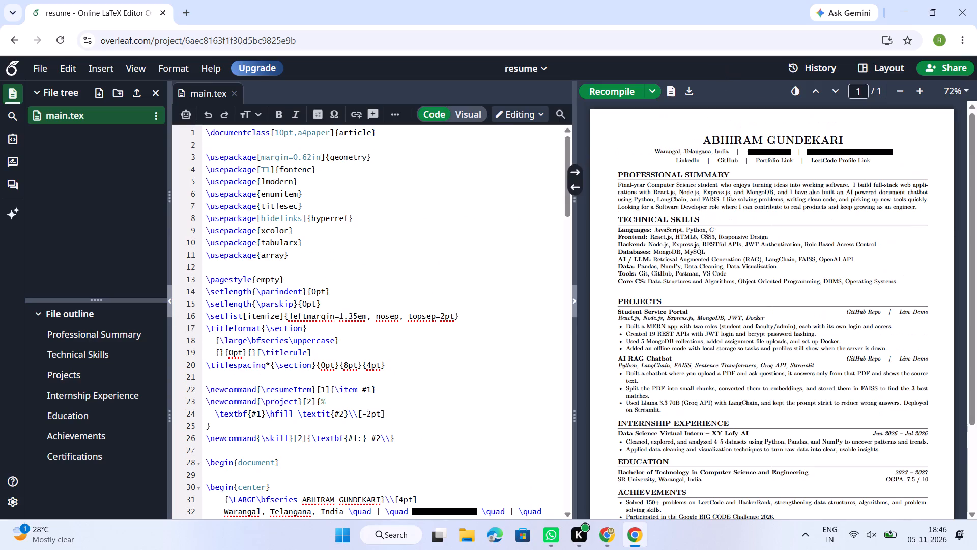
scroll(381, 161, "up", 5)
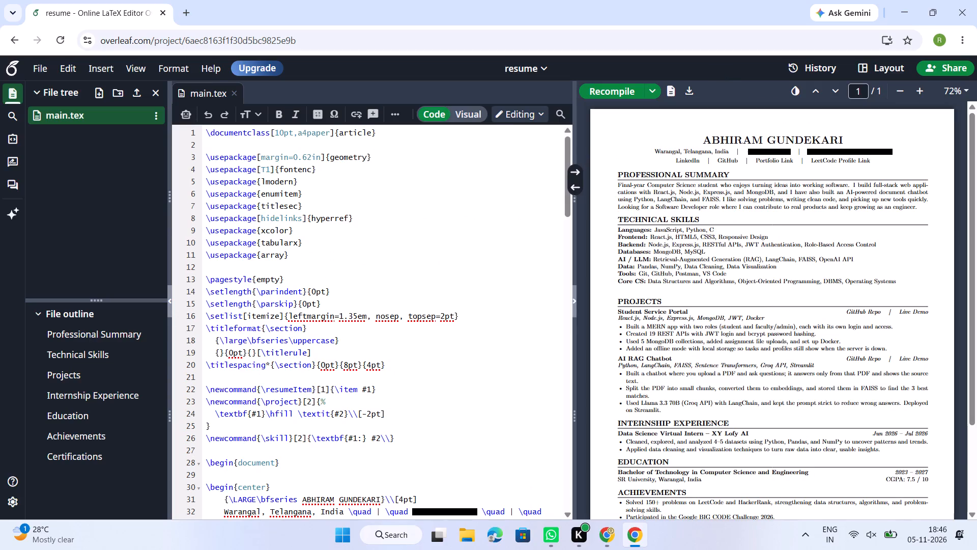
Replace the name in the resume's centered heading with the new candidate's full name in capitals.
left_click(730, 140)
double_click(730, 140)
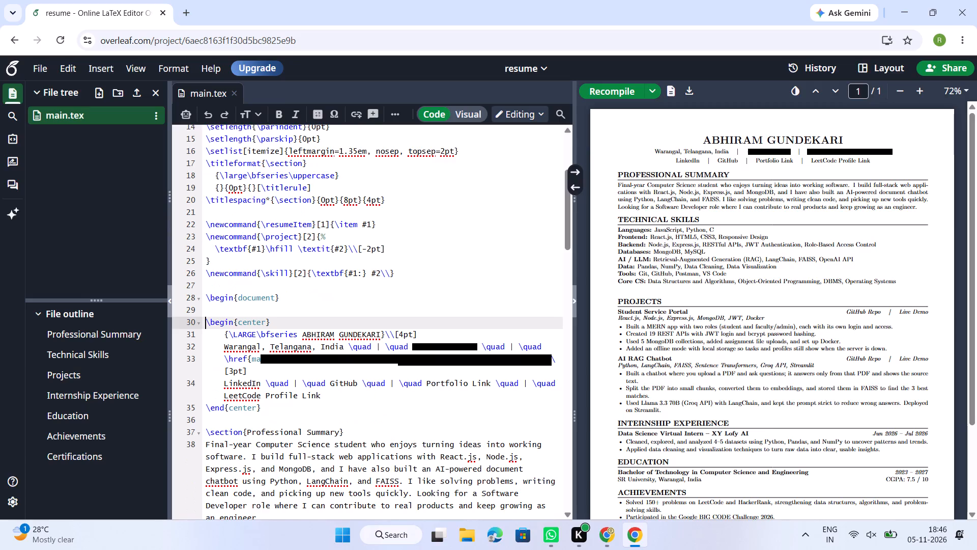
left_click(382, 336)
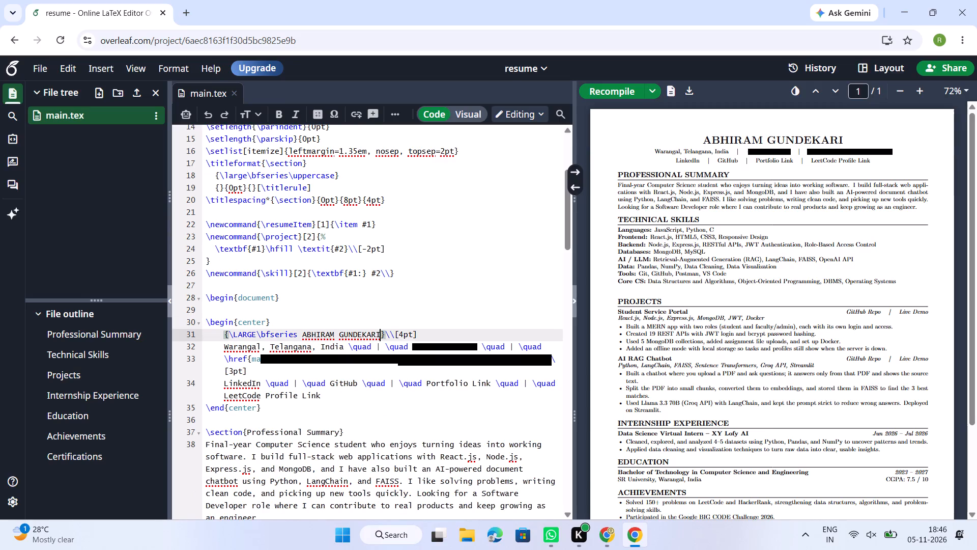
key("BackSpace")
key("BackSpace")
key("BackSpace")
key("BackSpace")
key("BackSpace")
key("BackSpace")
key("BackSpace")
key("BackSpace")
key("BackSpace")
key("BackSpace")
key("BackSpace")
key("BackSpace")
key("BackSpace")
key("BackSpace")
key("BackSpace")
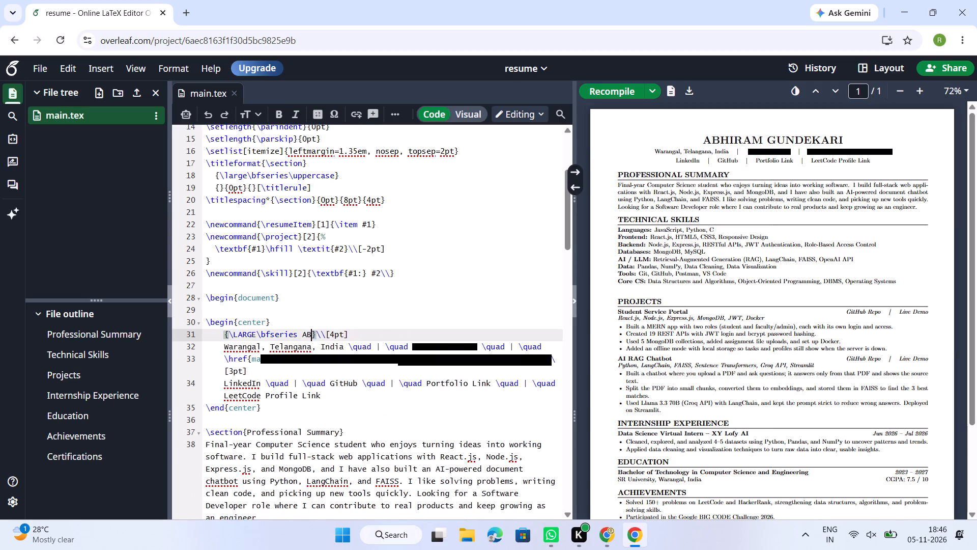
key("BackSpace")
key("BackSpace")
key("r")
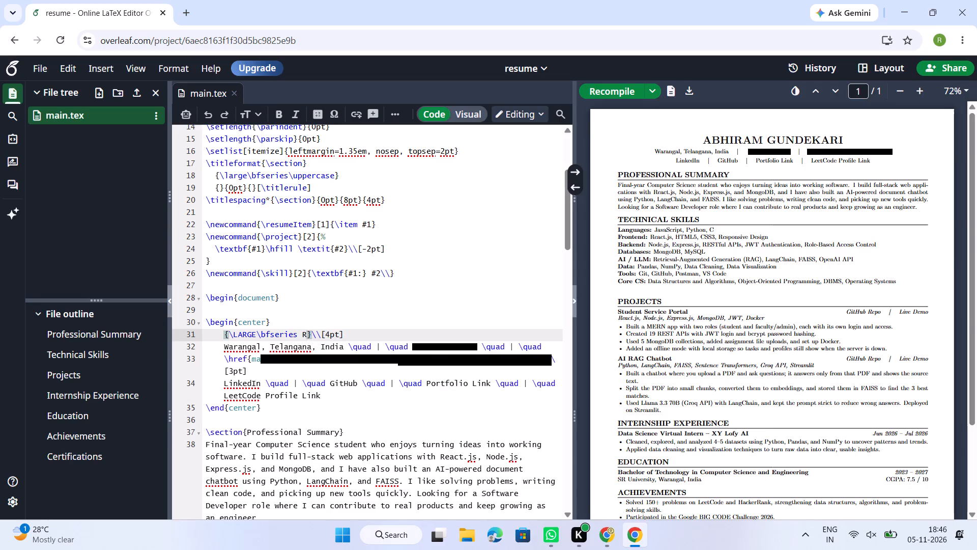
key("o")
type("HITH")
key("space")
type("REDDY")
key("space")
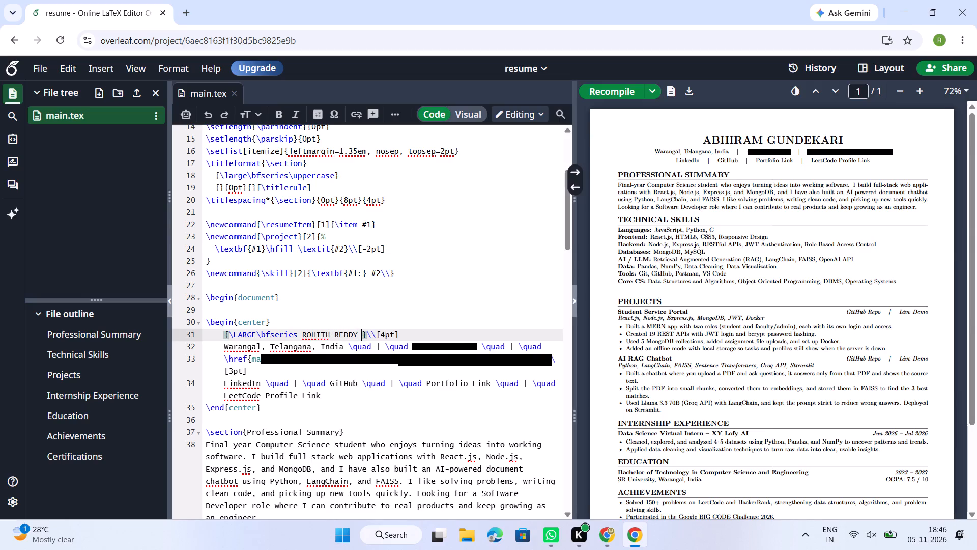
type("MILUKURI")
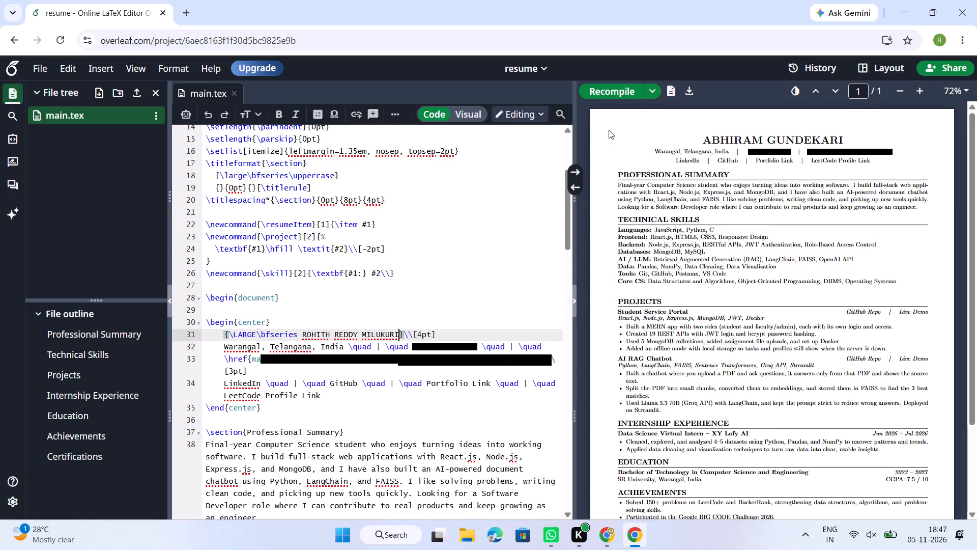
Recompile the project to update the resume PDF with the new name heading.
left_click(611, 95)
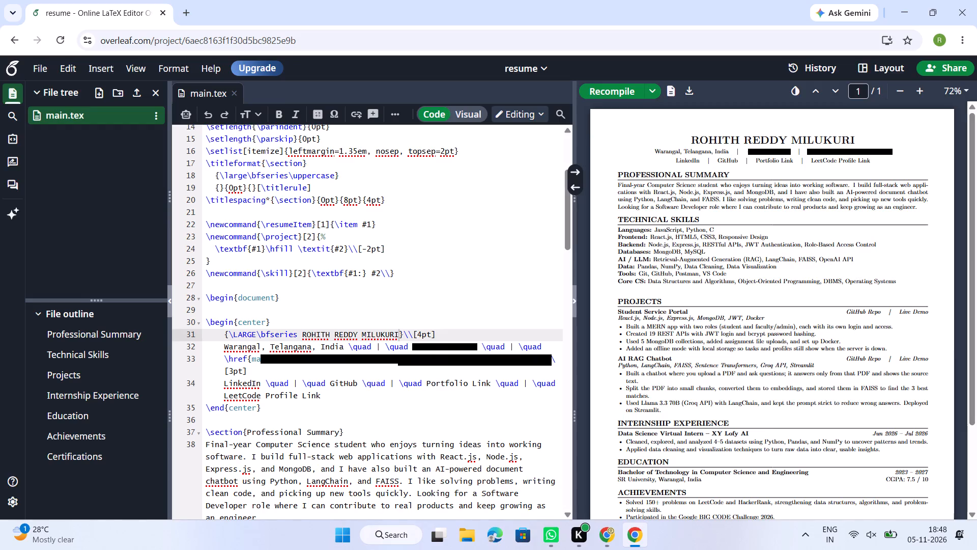
Remove JavaScript and its comma from the Languages entry in the Technical Skills section.
left_click(676, 230)
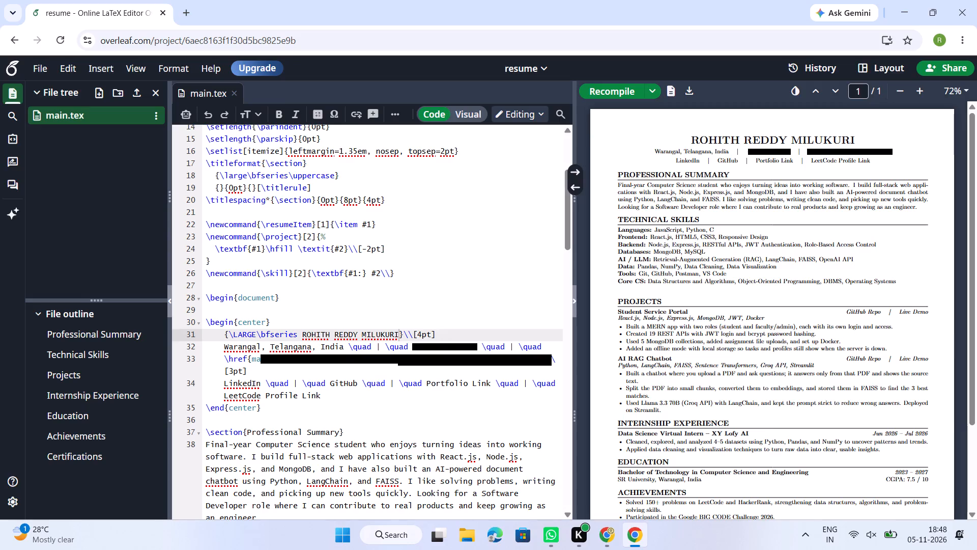
double_click(676, 230)
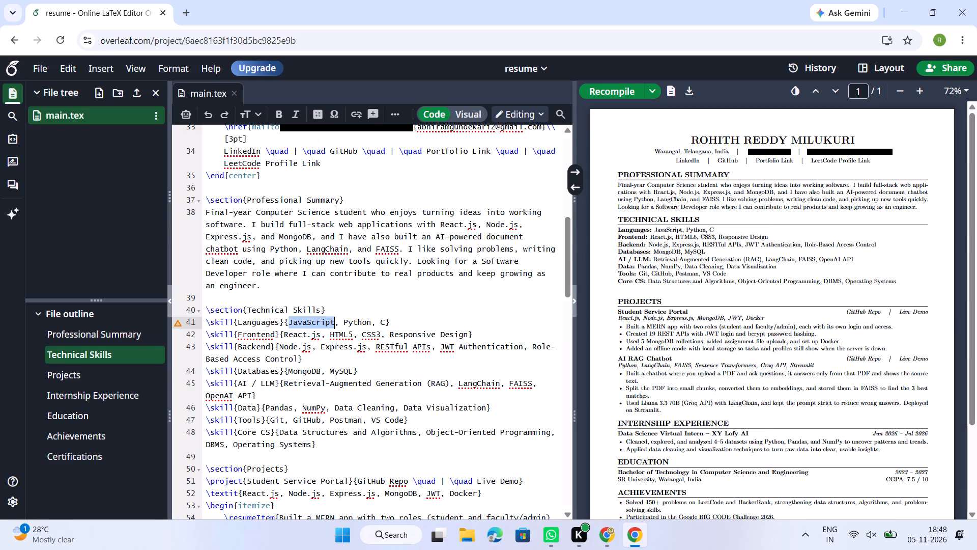
key("Right")
key("Right")
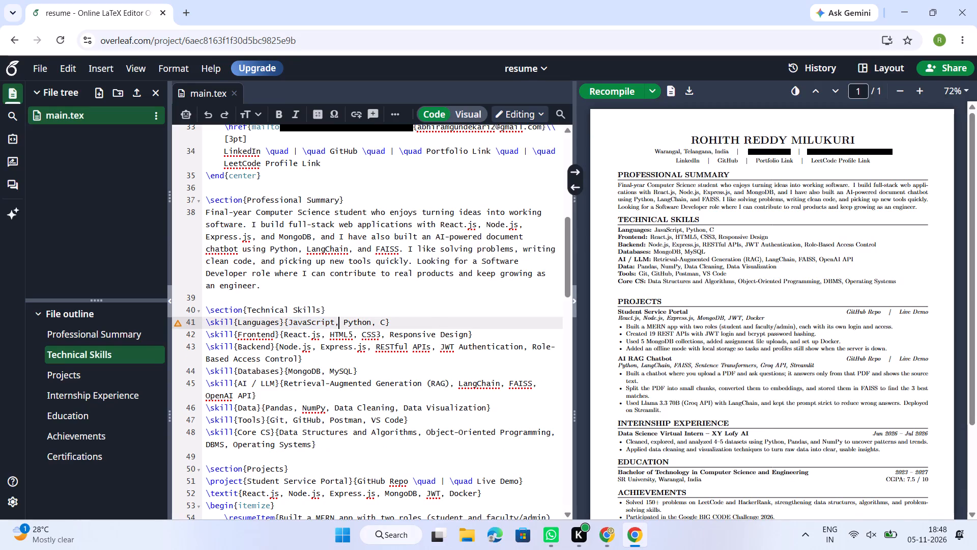
key("BackSpace")
key("BackSpace")
key("BackSpace")
key("BackSpace")
key("BackSpace")
key("BackSpace")
key("BackSpace")
key("BackSpace")
key("BackSpace")
key("BackSpace")
key("BackSpace")
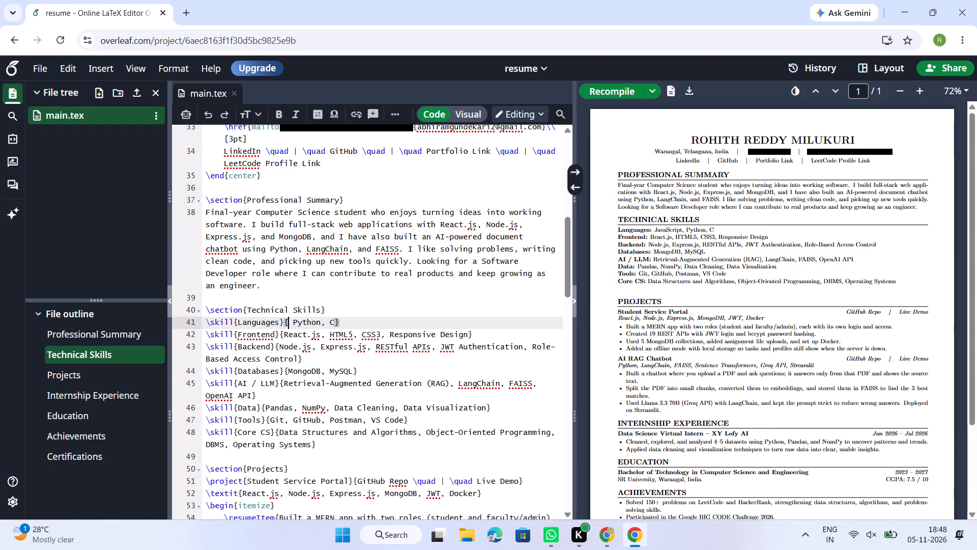
Delete the entire AI / LLM skill line from the Technical Skills section.
left_click_drag(258, 398, 233, 383)
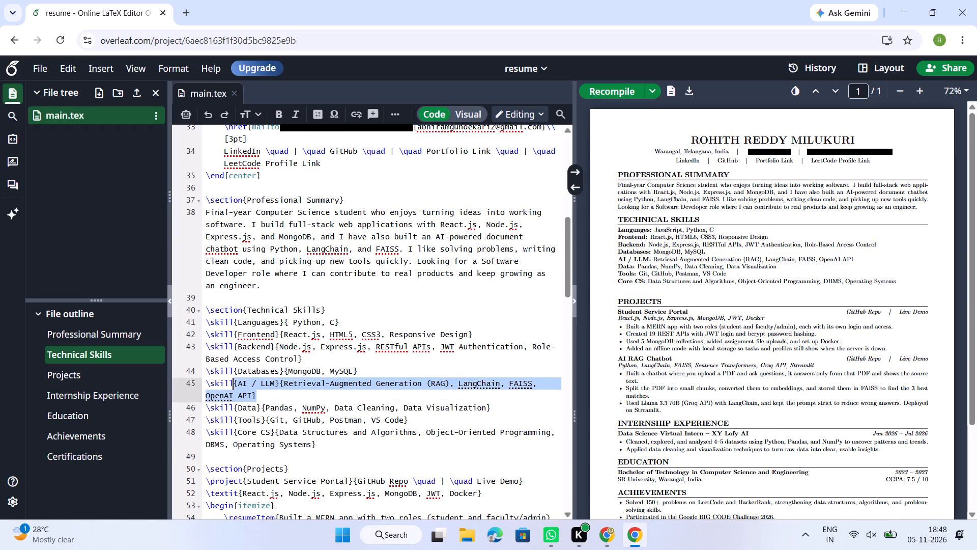
left_click_drag(233, 383, 233, 383)
key("BackSpace")
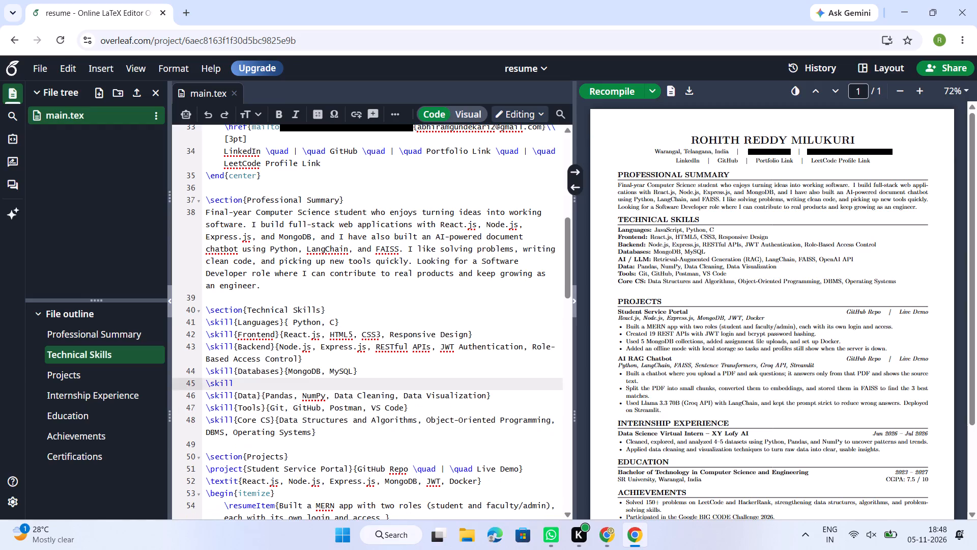
key("BackSpace")
key("BackSpace")
key("BackSpace")
key("BackSpace")
key("BackSpace")
key("BackSpace")
key("BackSpace")
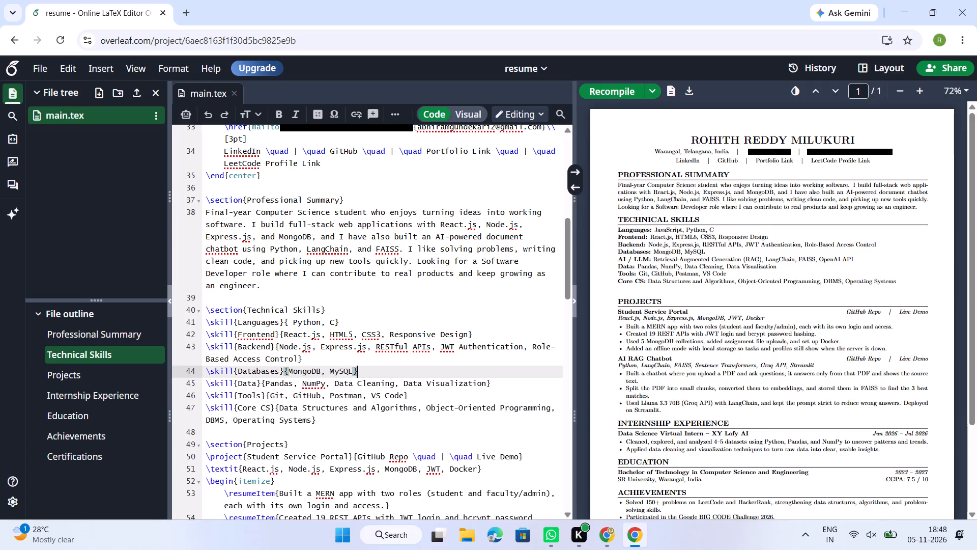
Remove Postman from the Tools entry in the Technical Skills section.
left_click(361, 396)
key("BackSpace")
key("BackSpace")
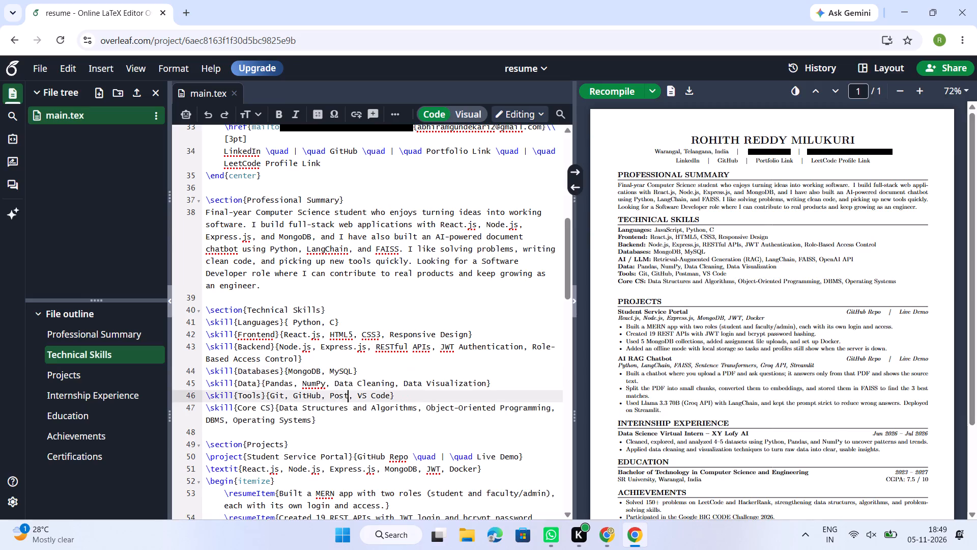
key("BackSpace")
key("BackSpace")
key("BackSpace")
key("BackSpace")
key("BackSpace")
key("BackSpace")
key("BackSpace")
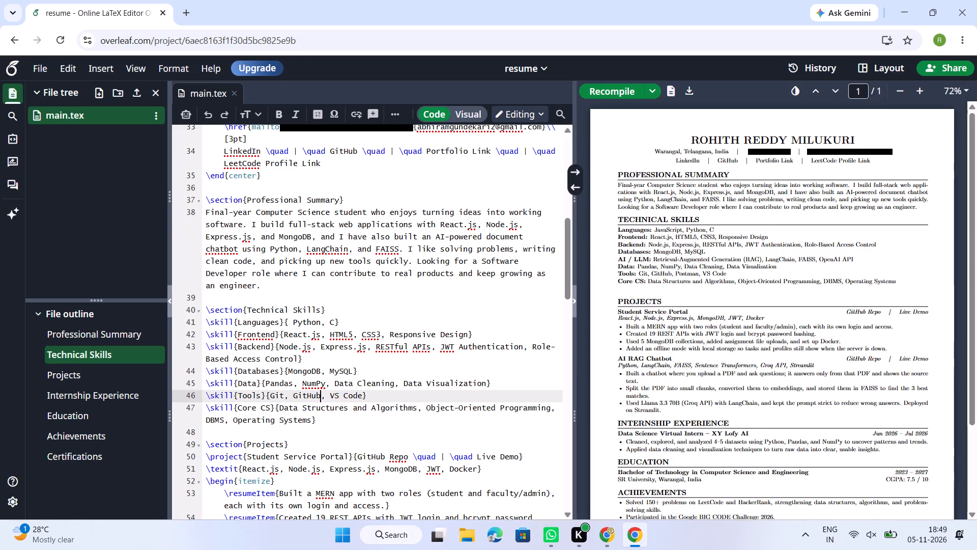
Review the resume preview from the heading through Projects, Internship Experience, Education, Achievements and Certifications.
scroll(532, 404, "down", 1)
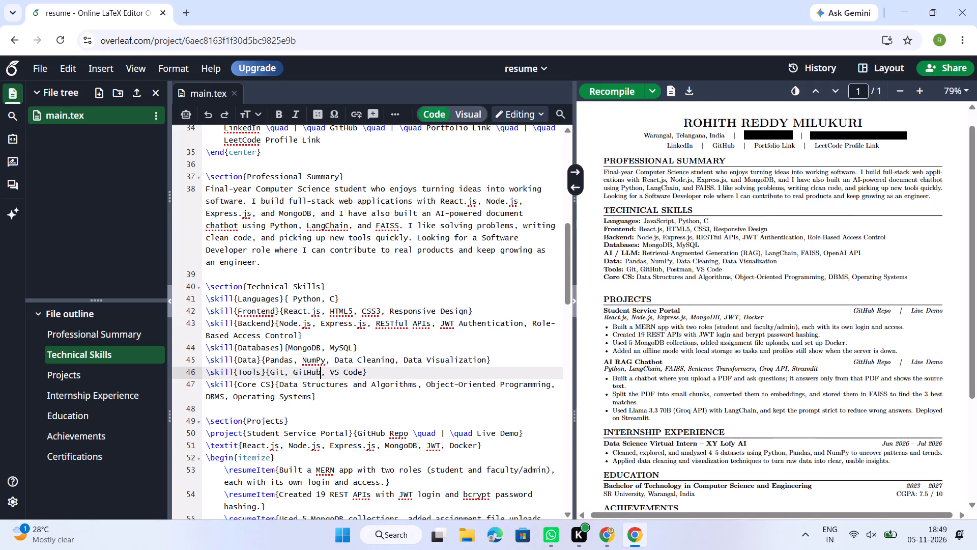
scroll(753, 342, "down", 1)
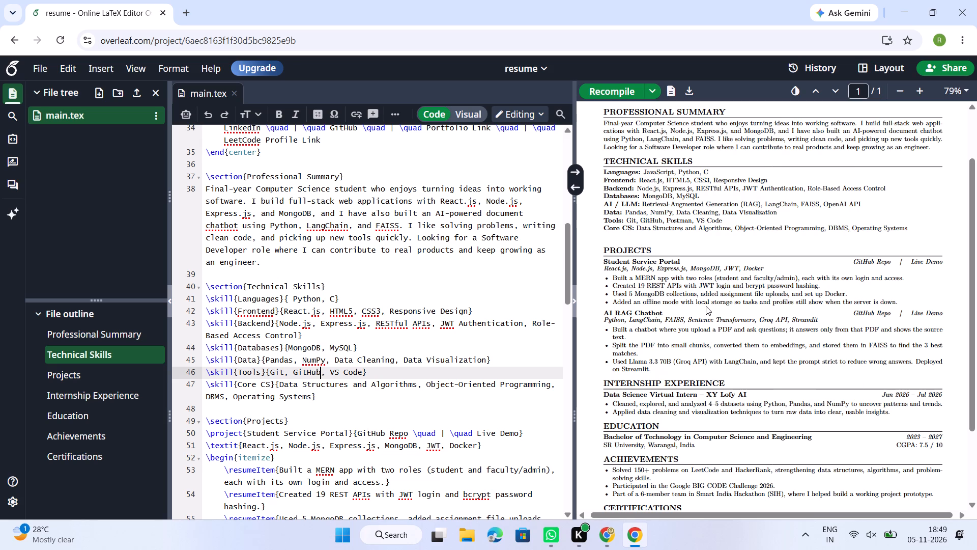
scroll(722, 313, "down", 1)
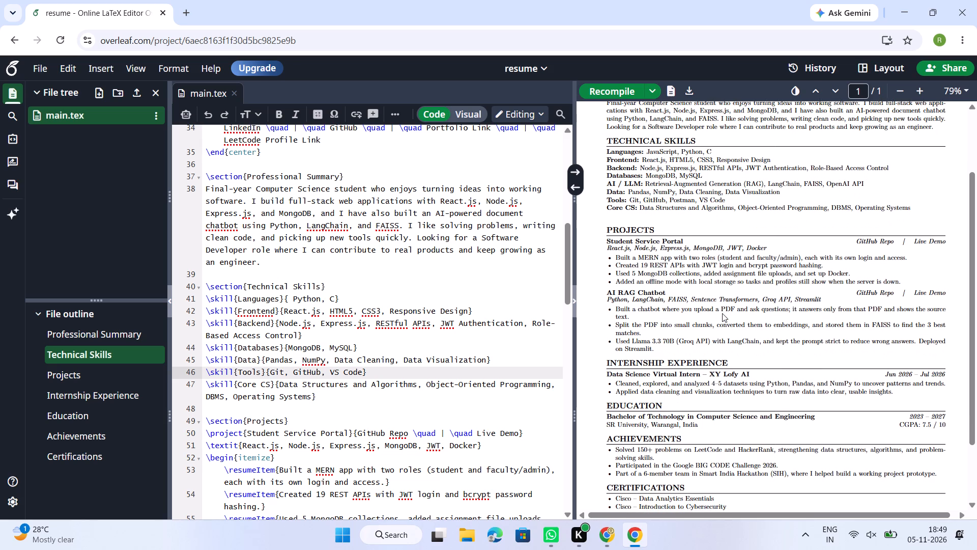
scroll(722, 313, "down", 1)
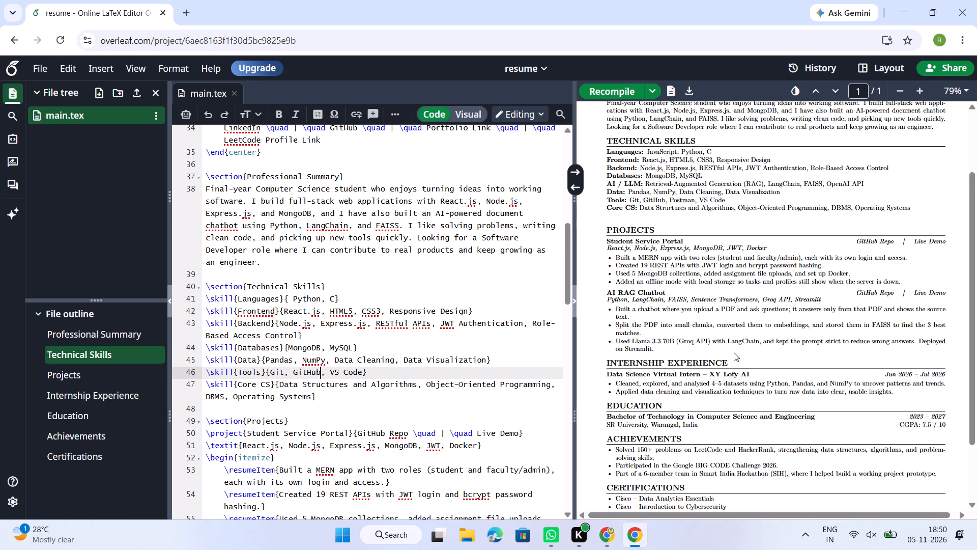
scroll(734, 352, "down", 2)
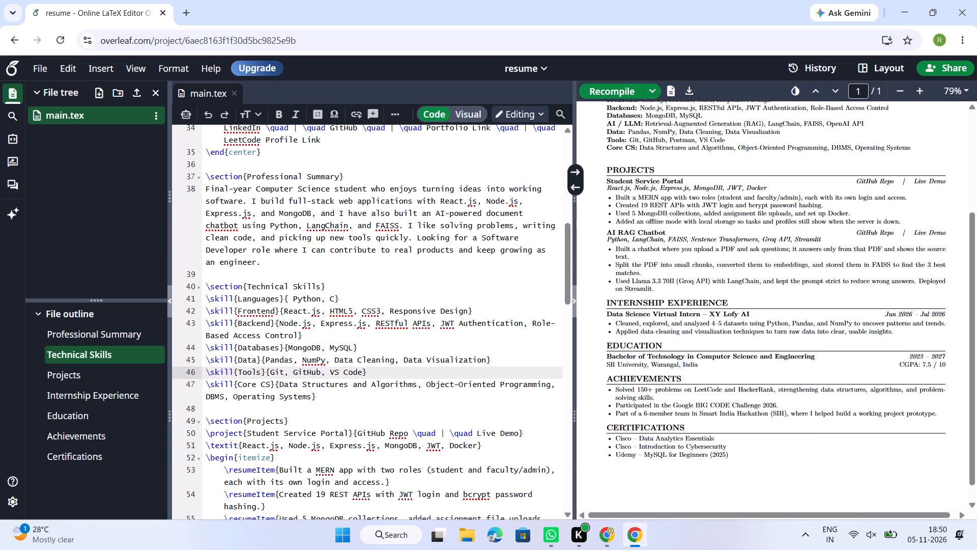
scroll(734, 352, "down", 1)
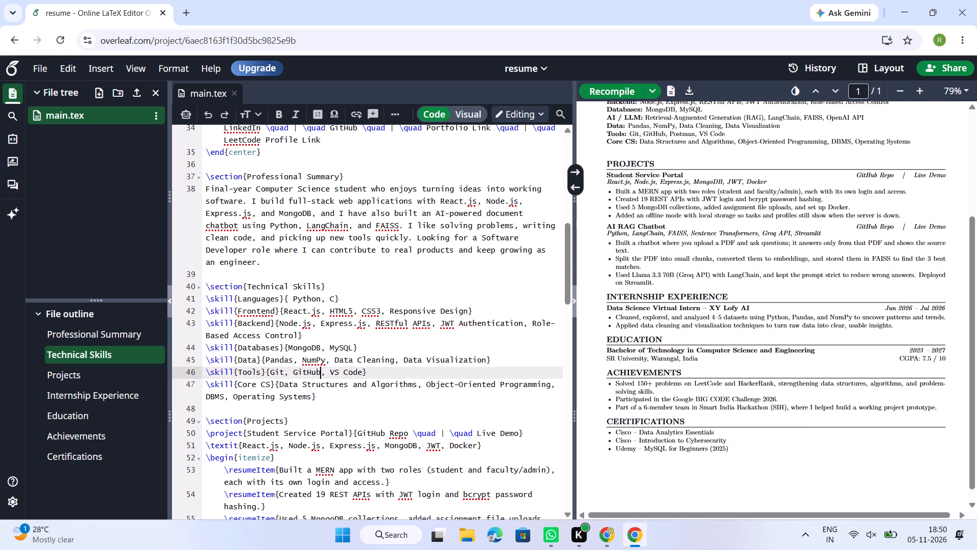
scroll(734, 352, "down", 1)
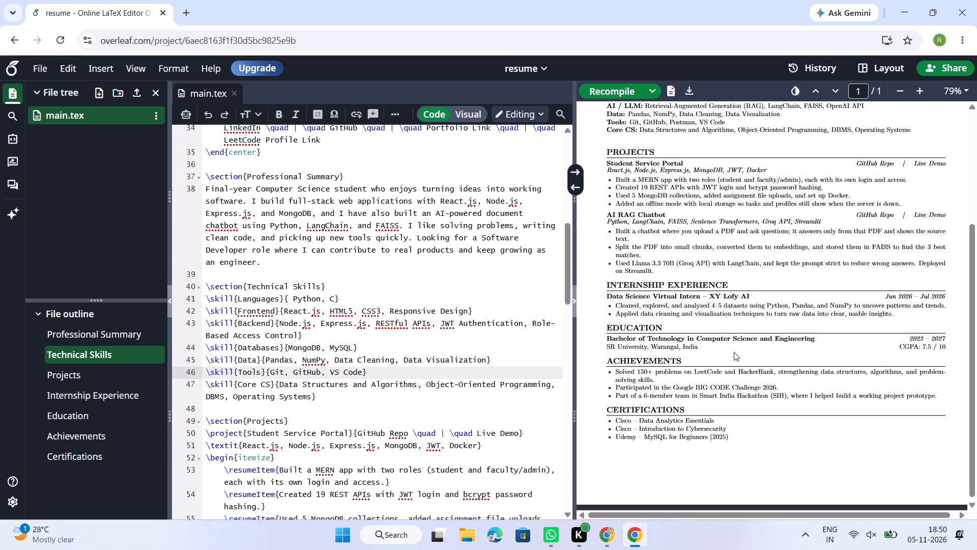
scroll(734, 352, "up", 1)
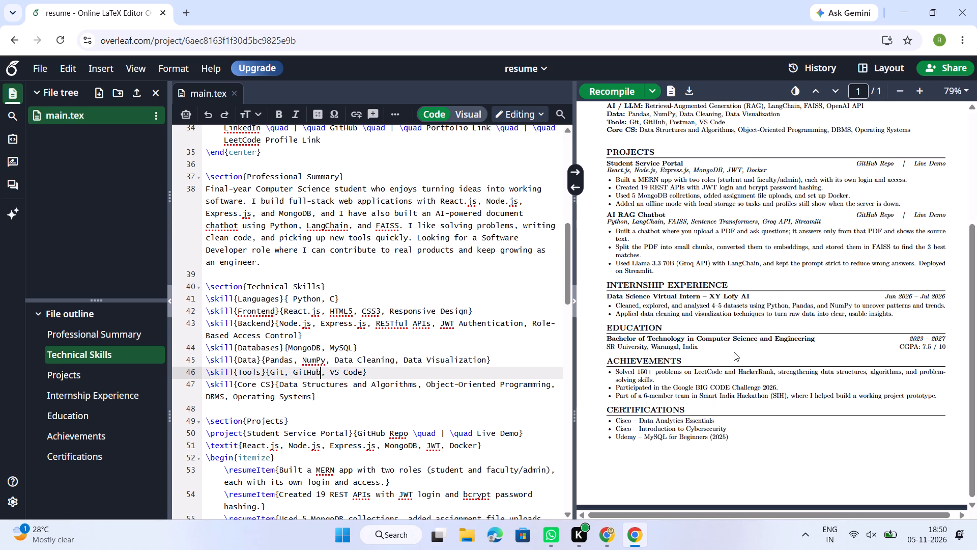
scroll(734, 352, "up", 1)
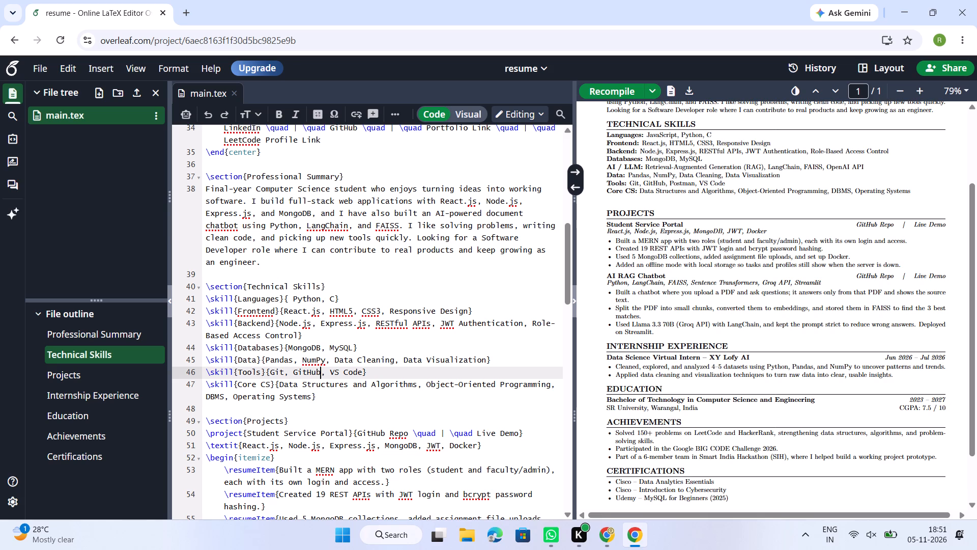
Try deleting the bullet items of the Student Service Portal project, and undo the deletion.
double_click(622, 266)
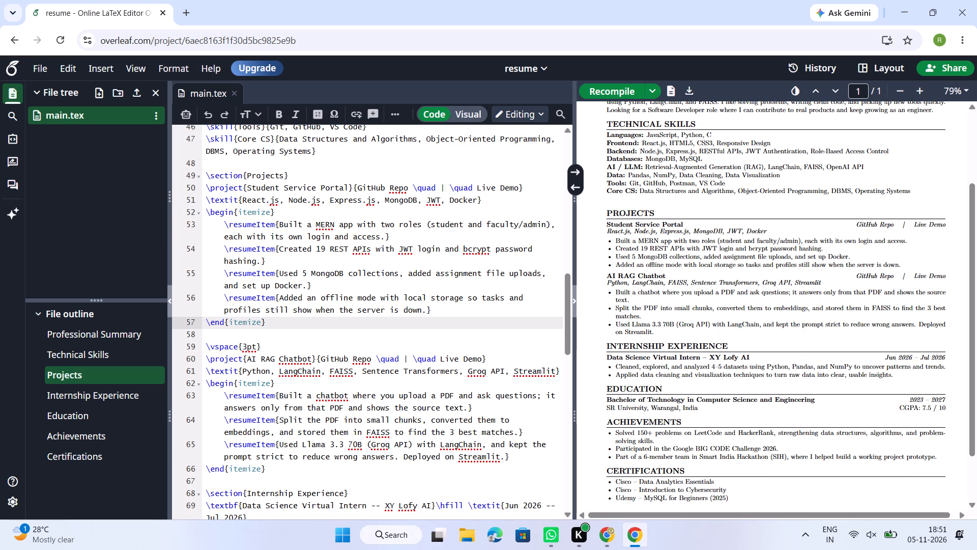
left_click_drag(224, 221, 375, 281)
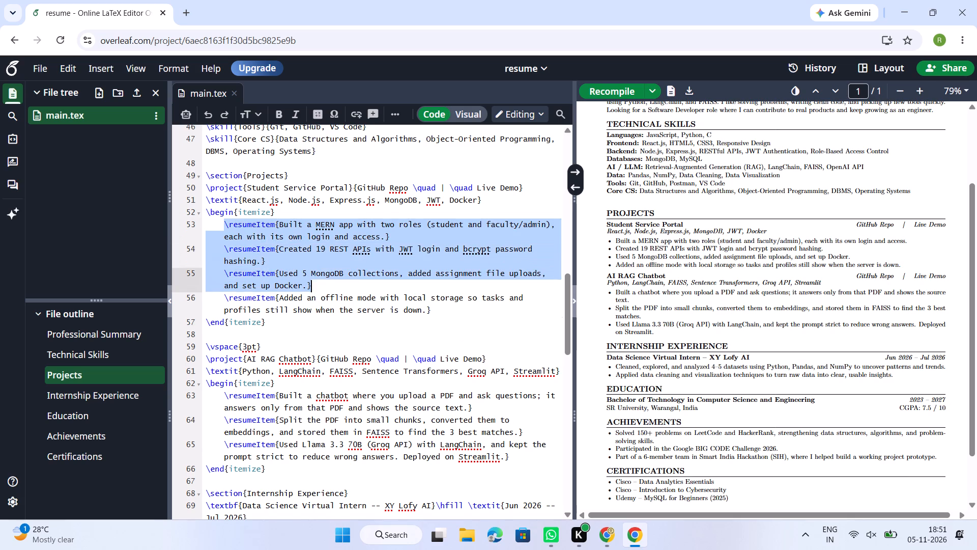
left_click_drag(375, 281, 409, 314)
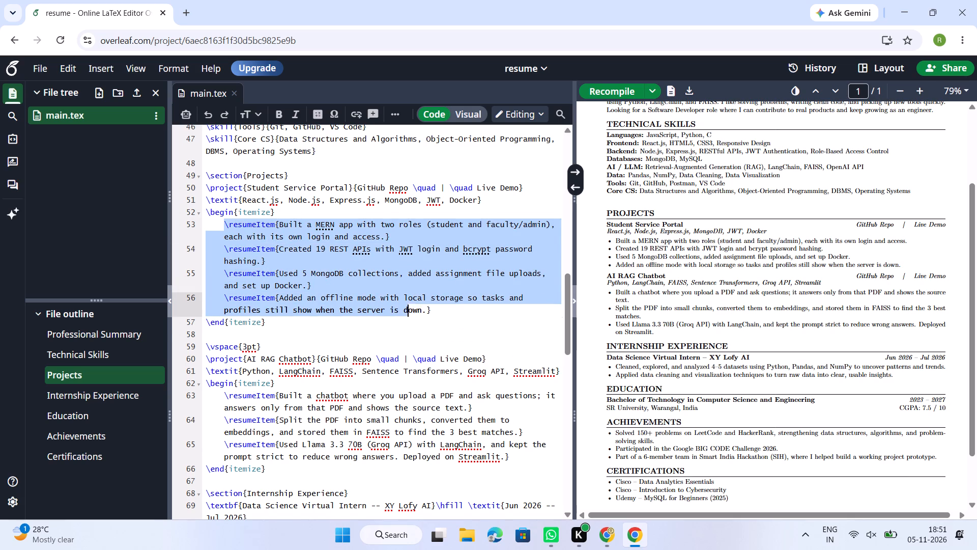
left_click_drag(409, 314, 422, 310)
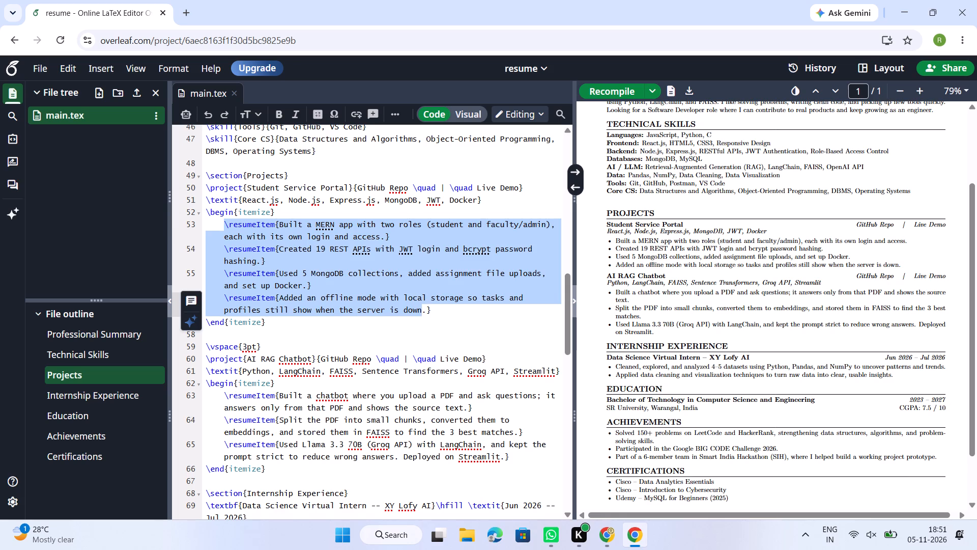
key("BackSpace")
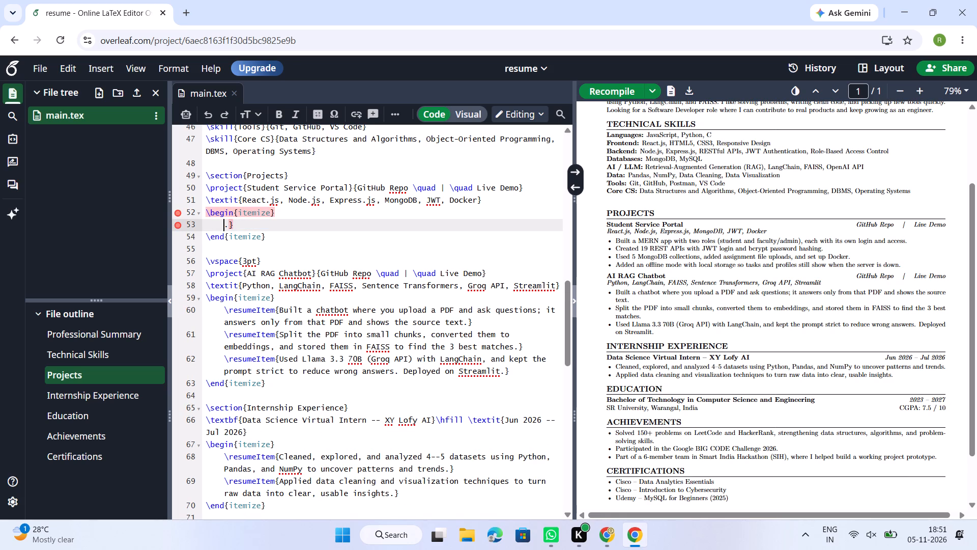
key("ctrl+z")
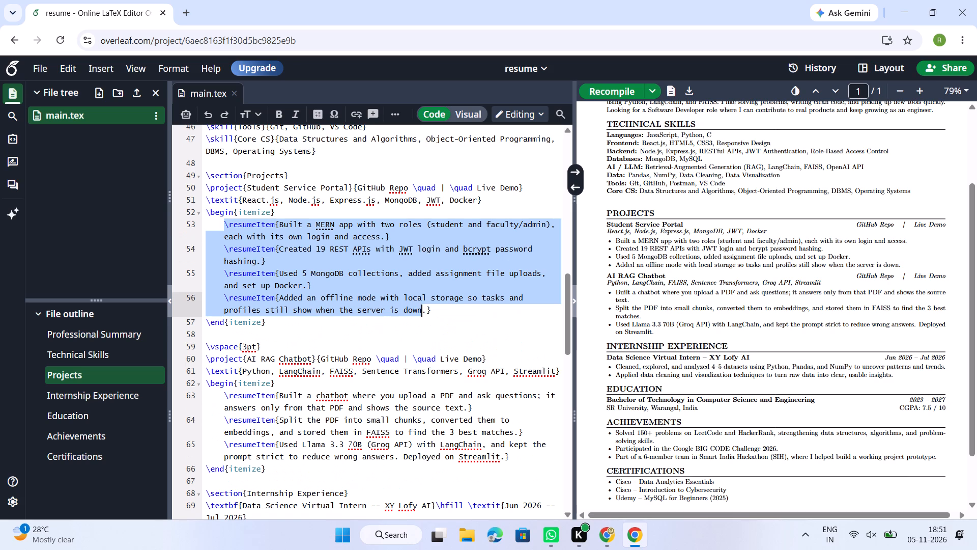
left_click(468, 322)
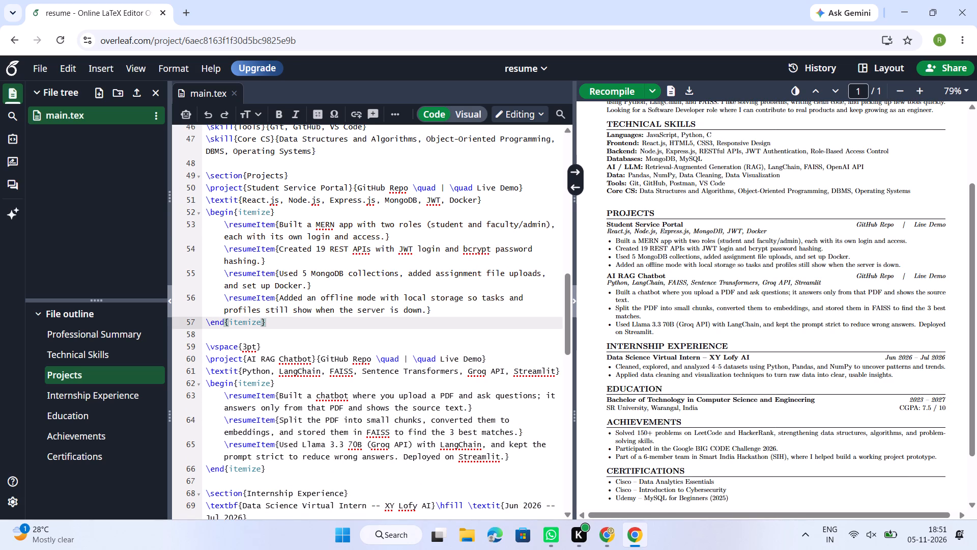
Recompile the project to update the resume PDF with the technical skills edits.
left_click(600, 93)
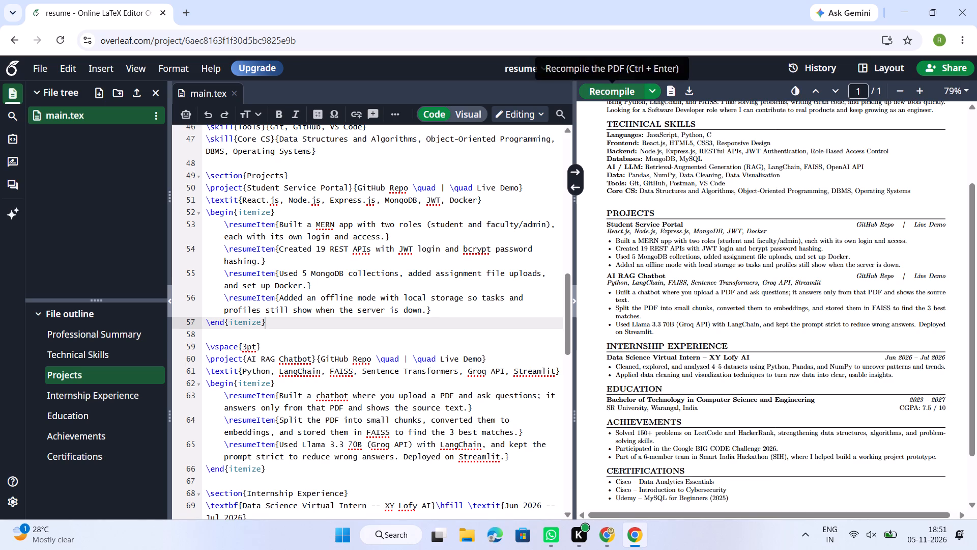
Recompile the project again to refresh the resume PDF with the edited Technical Skills section.
scroll(629, 213, "up", 1)
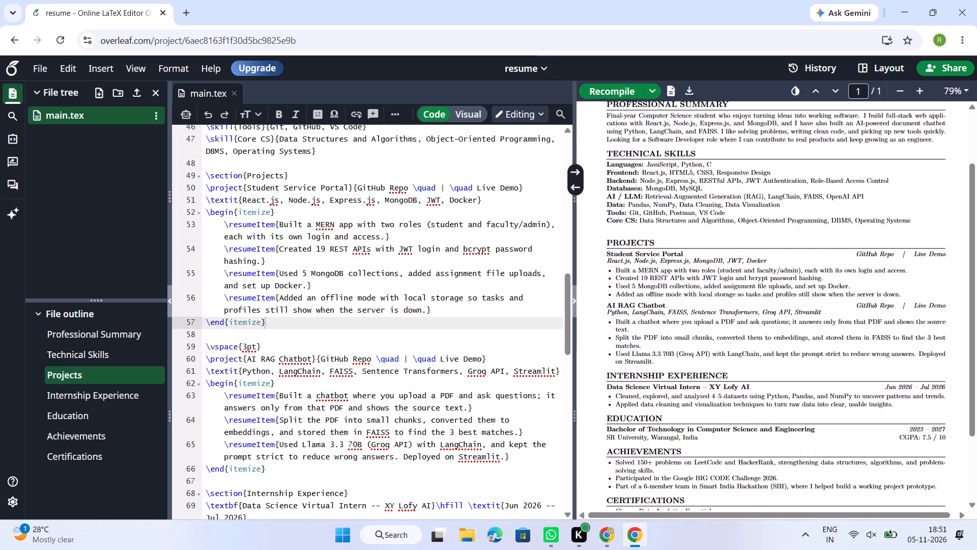
scroll(629, 213, "up", 1)
left_click(612, 86)
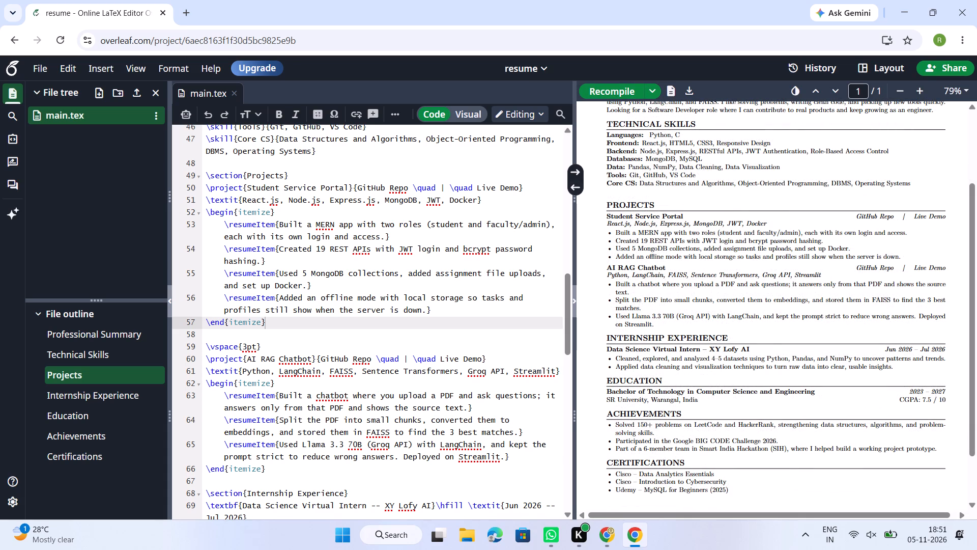
Delete the Student Service Portal title and its GitHub Repo and Live Demo labels from the Projects section, and recompile the resume.
scroll(629, 181, "down", 1)
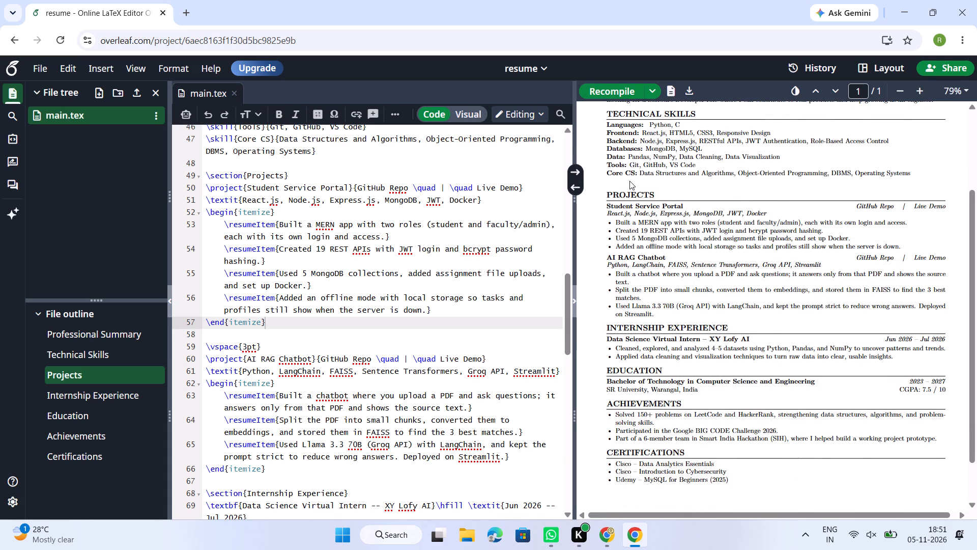
scroll(629, 181, "down", 1)
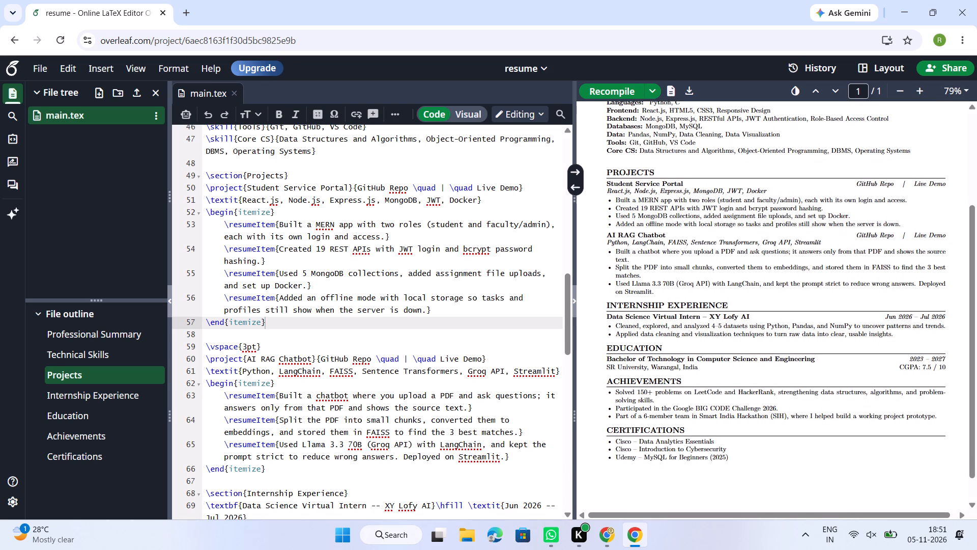
double_click(612, 184)
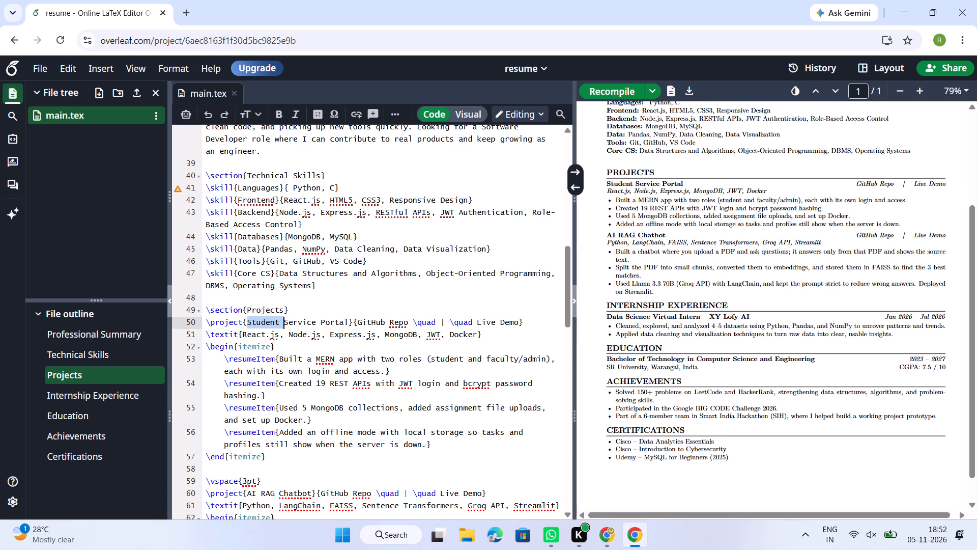
left_click(516, 321)
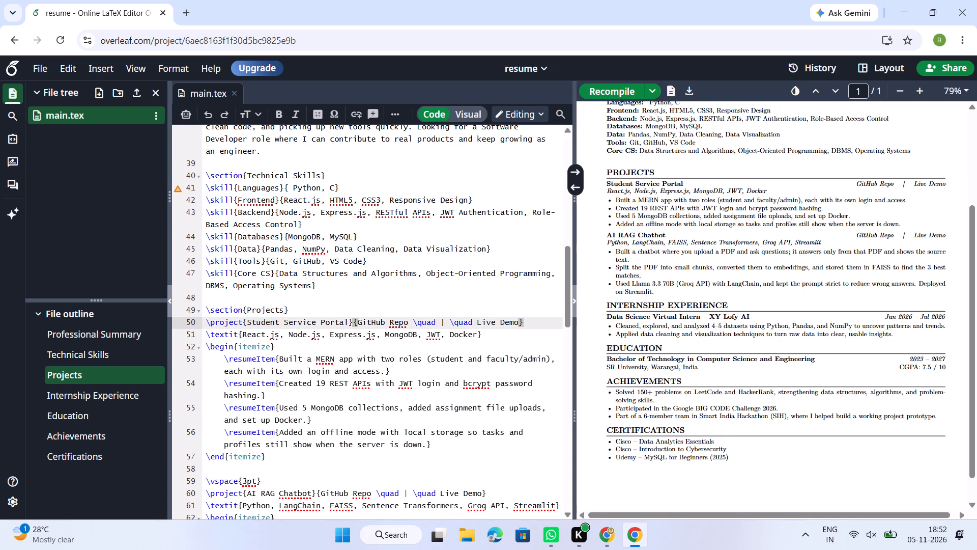
key("BackSpace")
key("BackSpace")
key("BackSpace")
key("BackSpace")
key("BackSpace")
key("BackSpace")
key("BackSpace")
key("BackSpace")
key("BackSpace")
key("BackSpace")
key("BackSpace")
key("BackSpace")
key("BackSpace")
key("BackSpace")
key("BackSpace")
key("BackSpace")
key("BackSpace")
key("BackSpace")
key("BackSpace")
key("BackSpace")
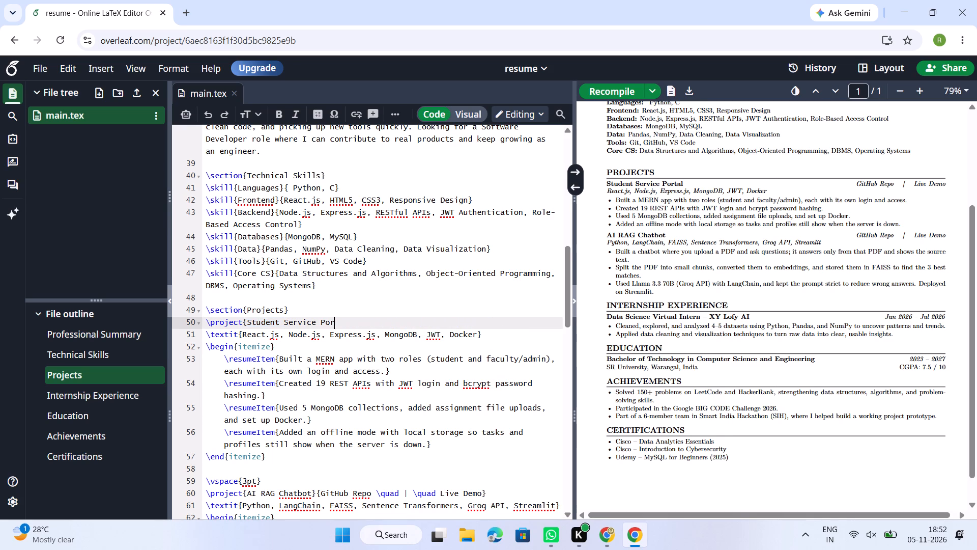
key("BackSpace")
key("BackSpace")
key("BackSpace")
key("BackSpace")
key("BackSpace")
key("BackSpace")
key("BackSpace")
key("BackSpace")
key("BackSpace")
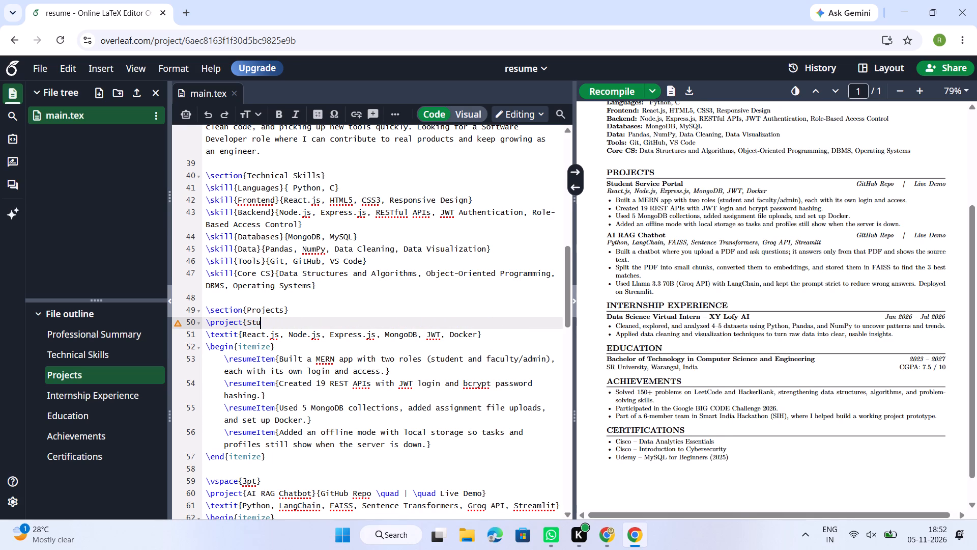
key("BackSpace")
key("BackSpace")
key("BackSpace")
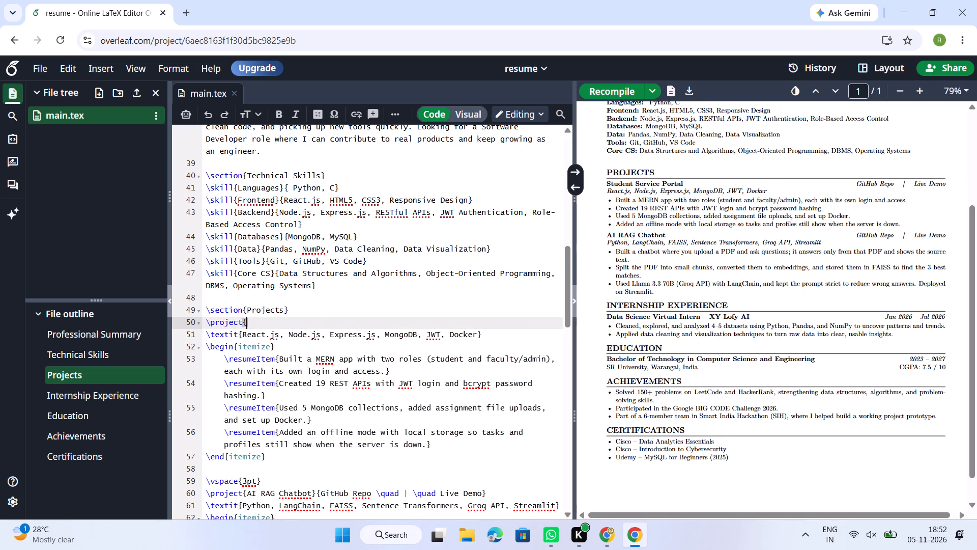
key("BackSpace")
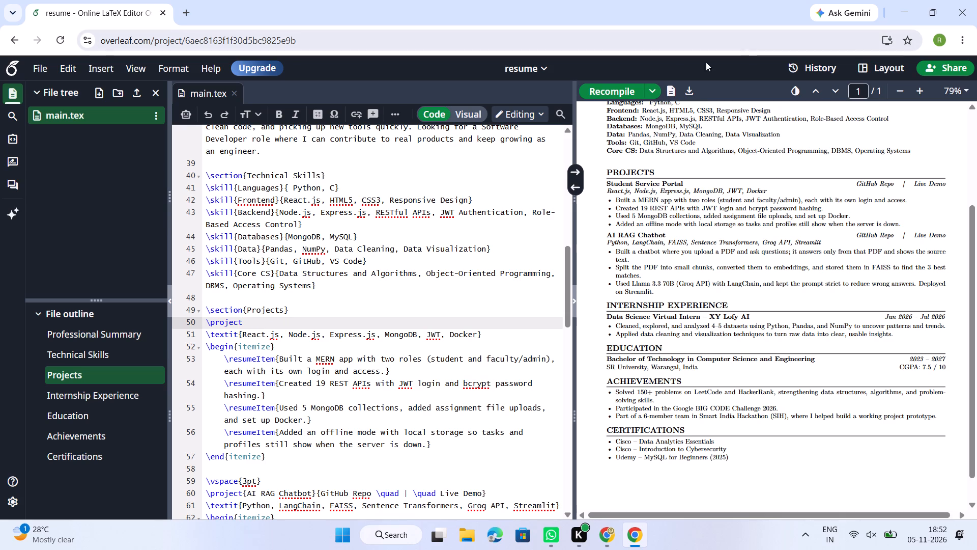
left_click(605, 94)
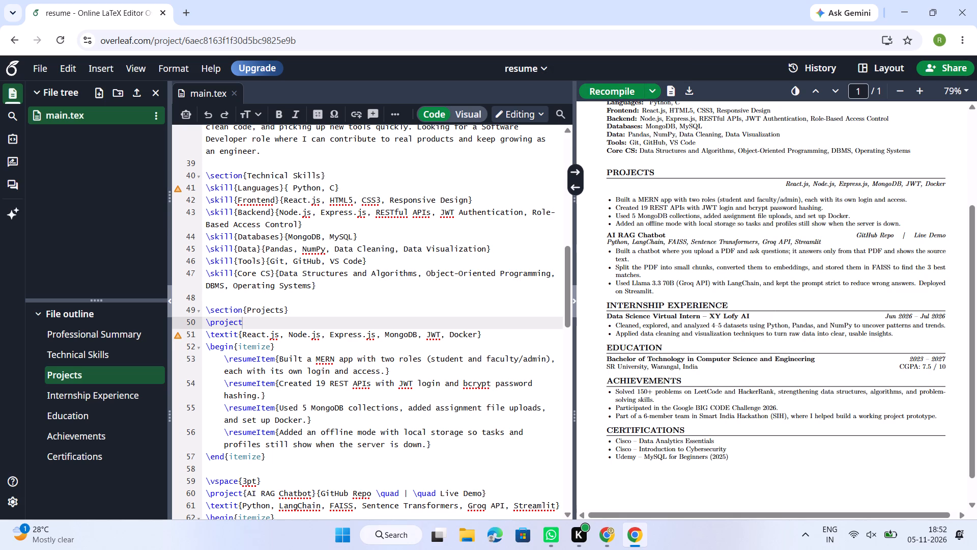
Delete the technologies line and all bullet items left from the Student Service Portal project, and recompile the resume.
left_click_drag(206, 333, 447, 431)
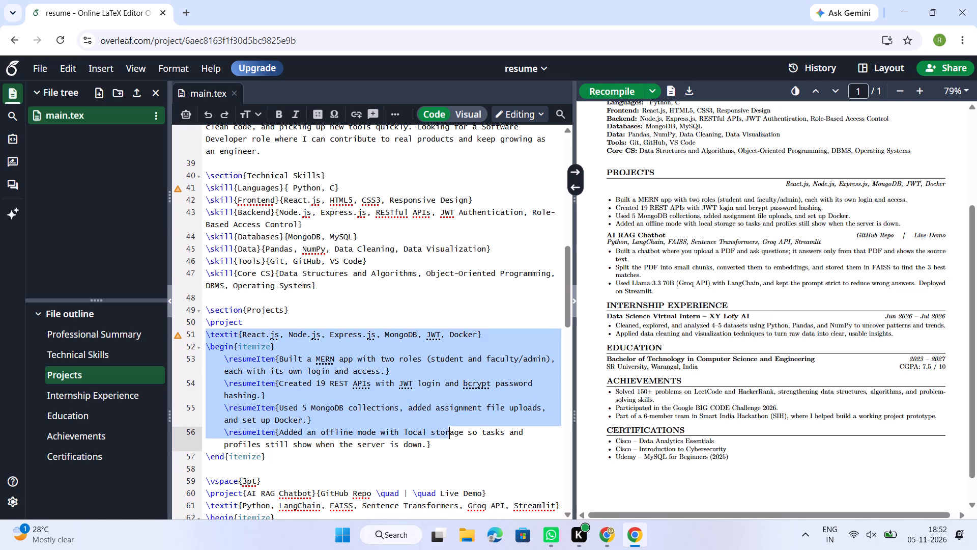
left_click_drag(447, 431, 426, 444)
key("BackSpace")
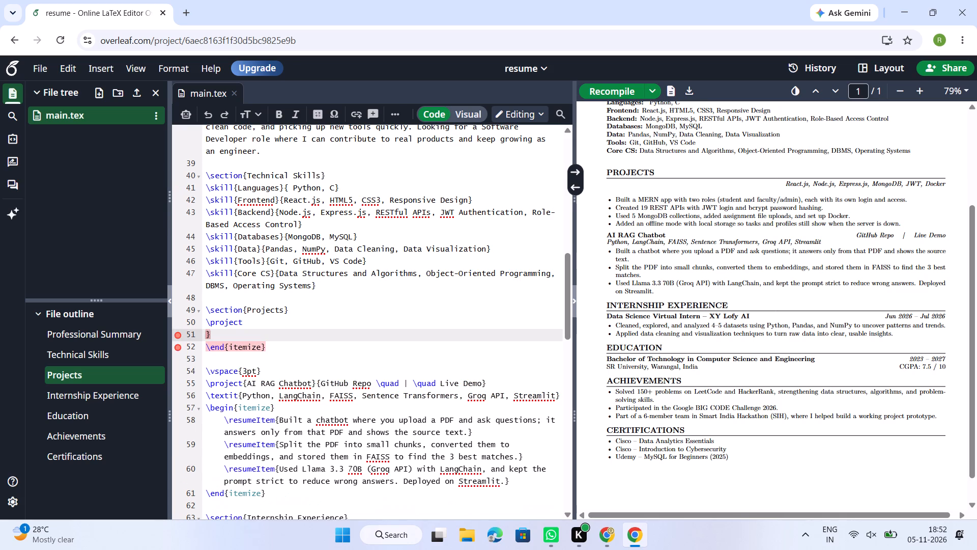
left_click(598, 91)
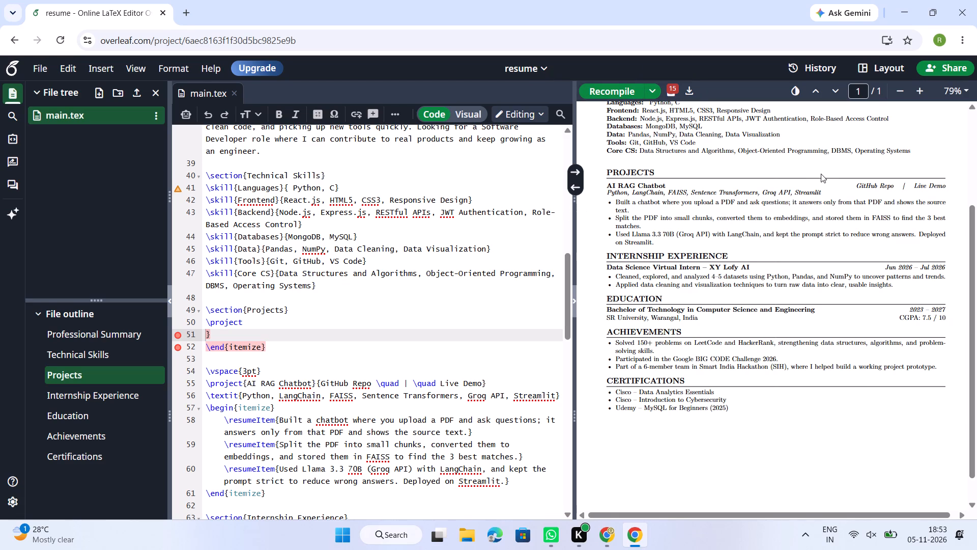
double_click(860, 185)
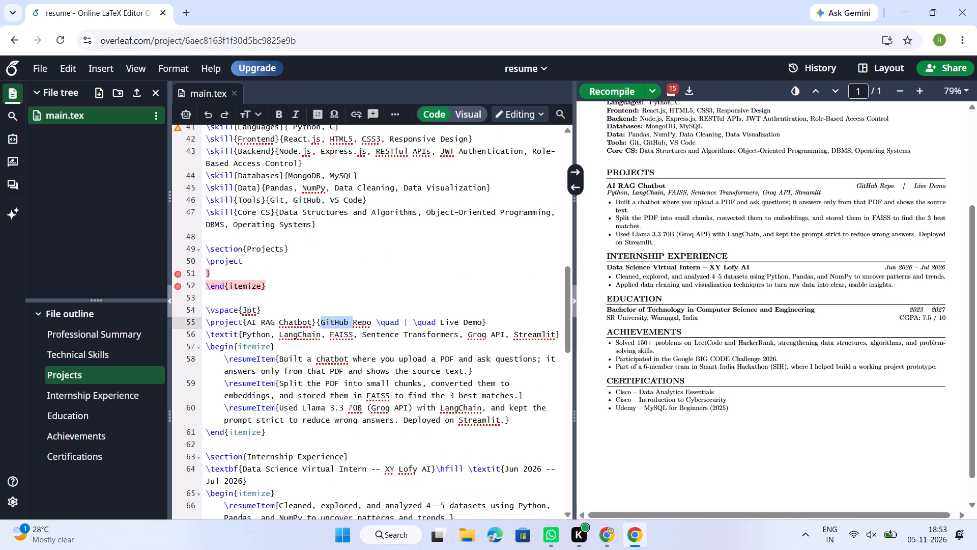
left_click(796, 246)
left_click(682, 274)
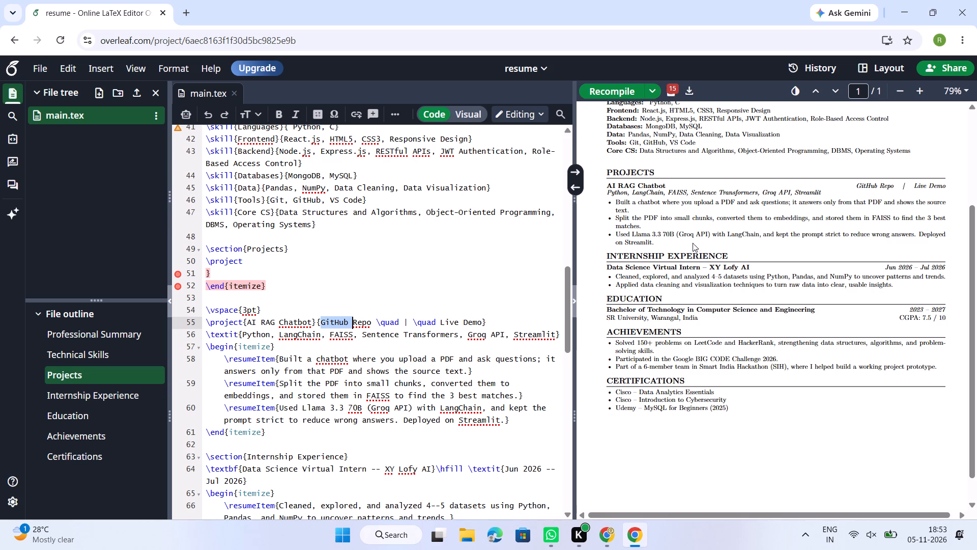
Shorten the Internship Experience section heading to Internship and recompile the resume.
double_click(693, 254)
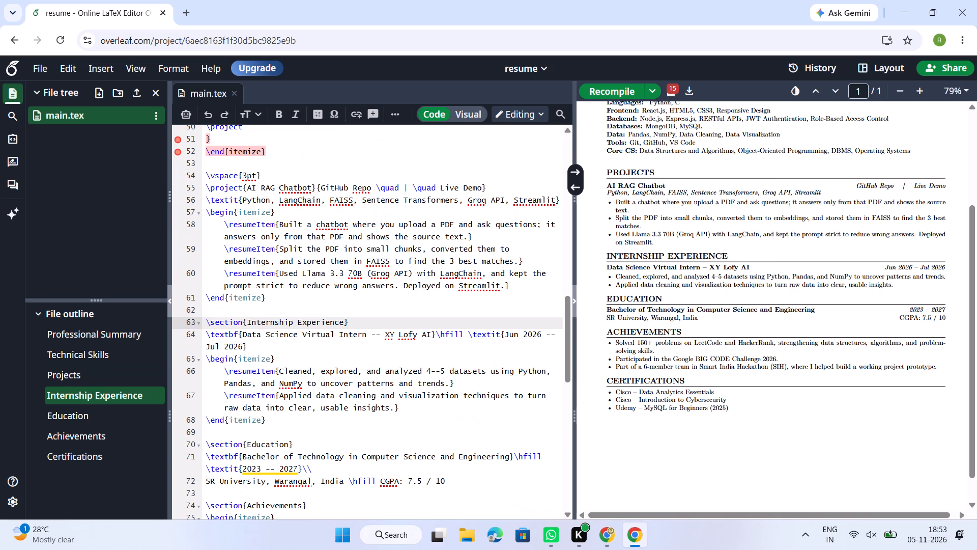
left_click(343, 321)
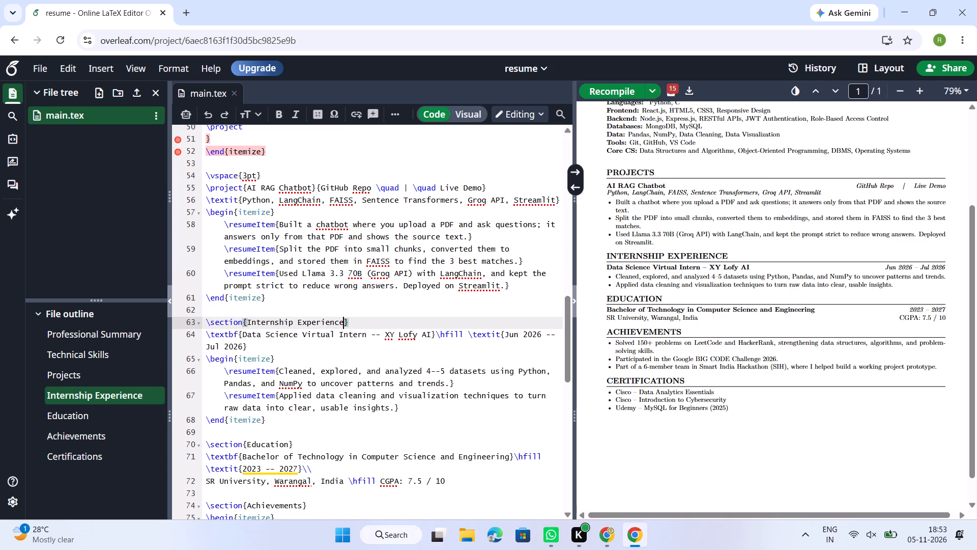
key("BackSpace")
key("BackSpace")
key("BackSpace")
key("BackSpace")
key("BackSpace")
key("BackSpace")
key("BackSpace")
key("BackSpace")
key("BackSpace")
key("BackSpace")
key("BackSpace")
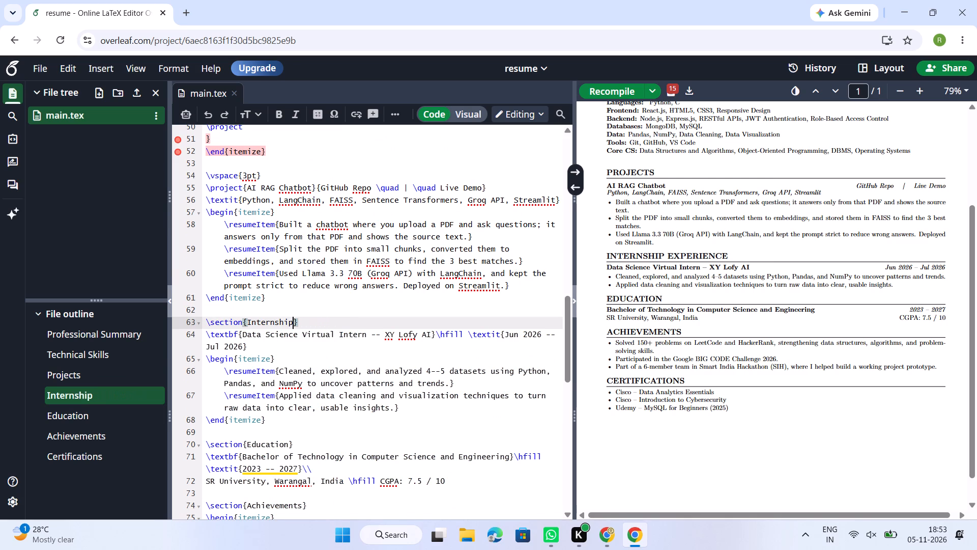
left_click(617, 85)
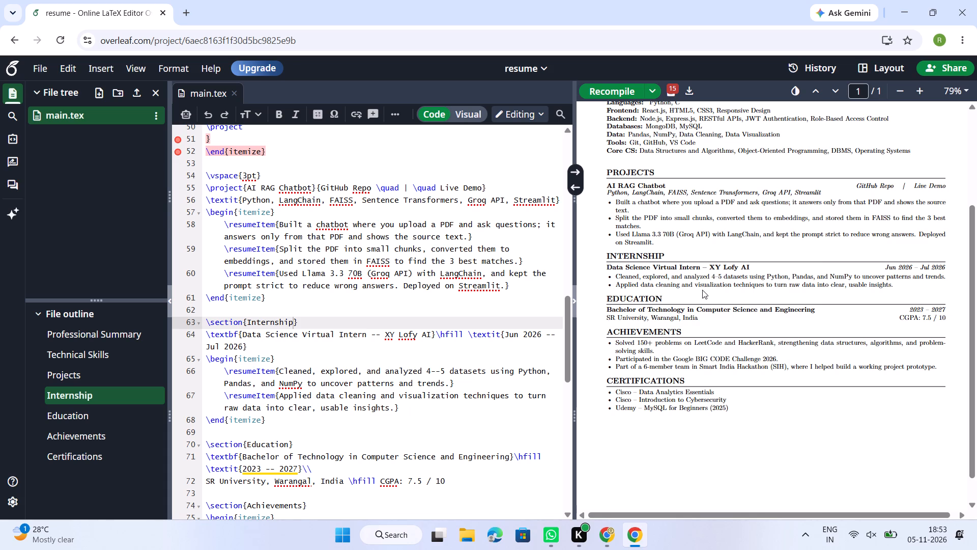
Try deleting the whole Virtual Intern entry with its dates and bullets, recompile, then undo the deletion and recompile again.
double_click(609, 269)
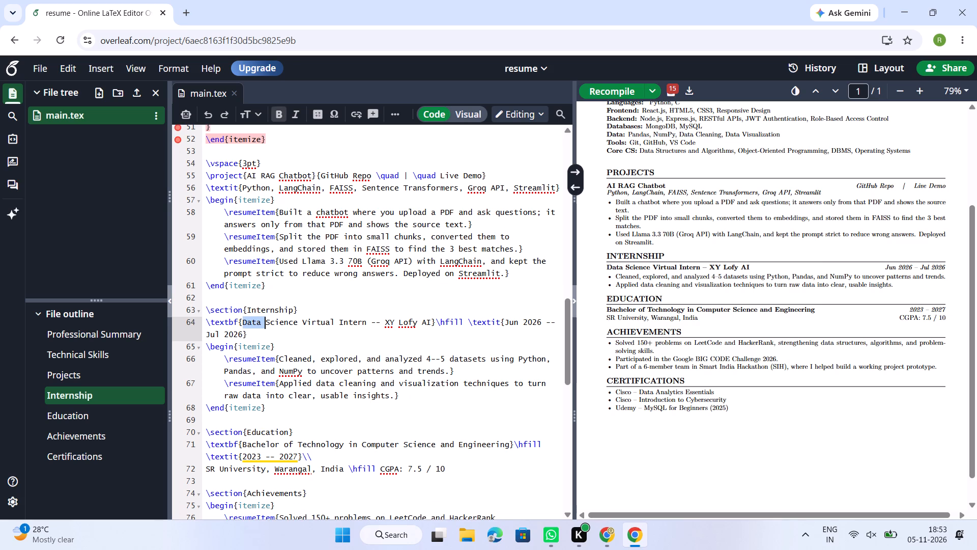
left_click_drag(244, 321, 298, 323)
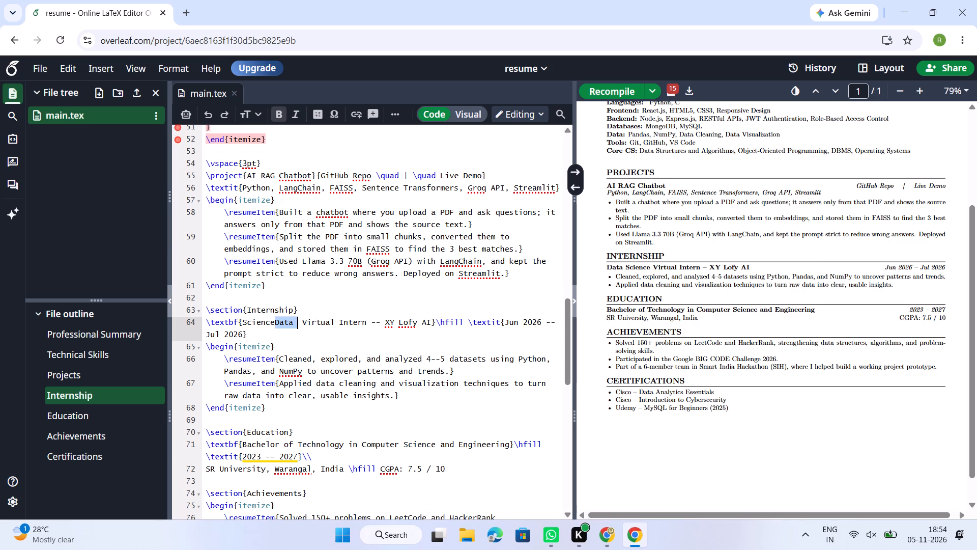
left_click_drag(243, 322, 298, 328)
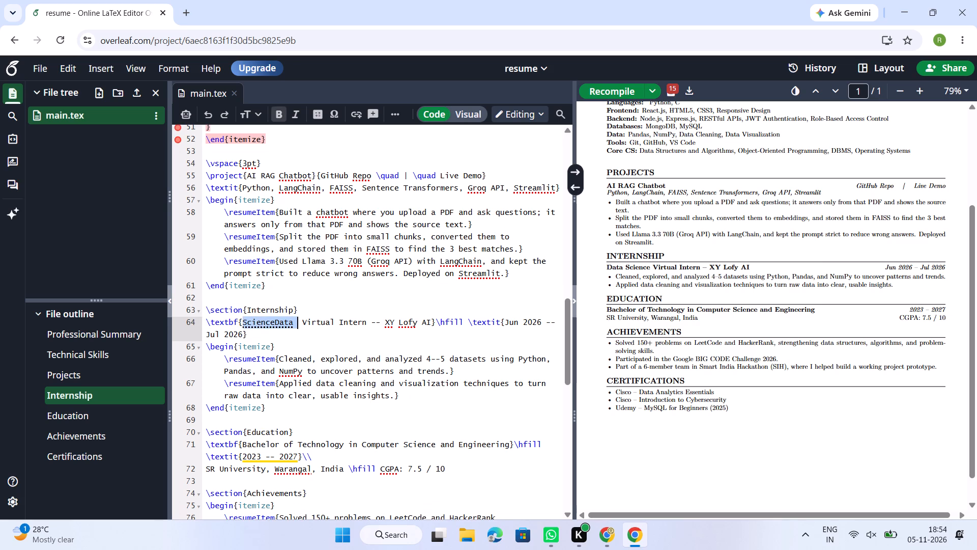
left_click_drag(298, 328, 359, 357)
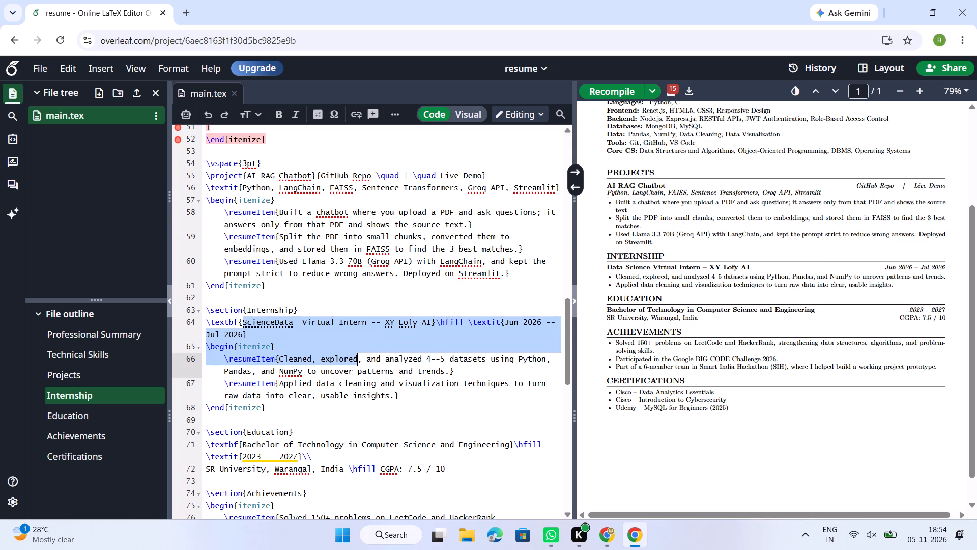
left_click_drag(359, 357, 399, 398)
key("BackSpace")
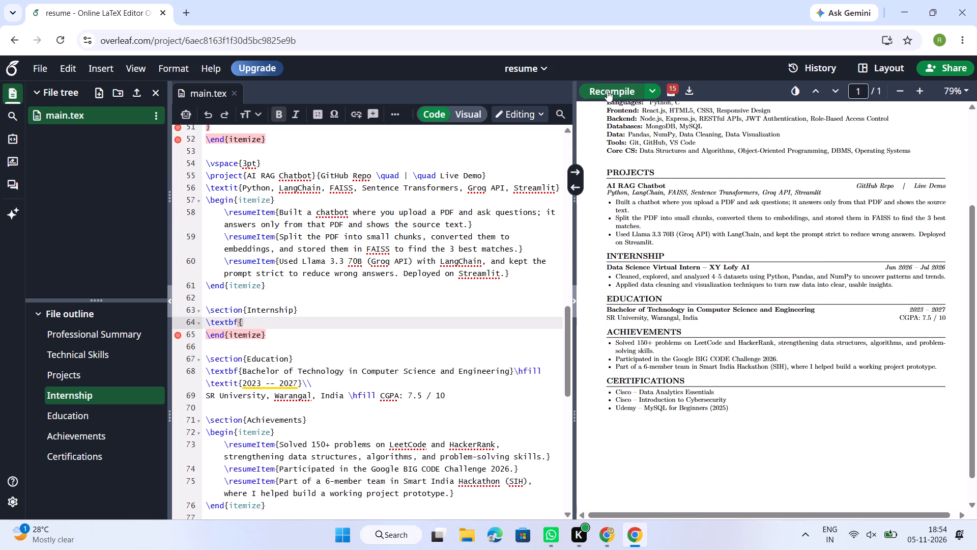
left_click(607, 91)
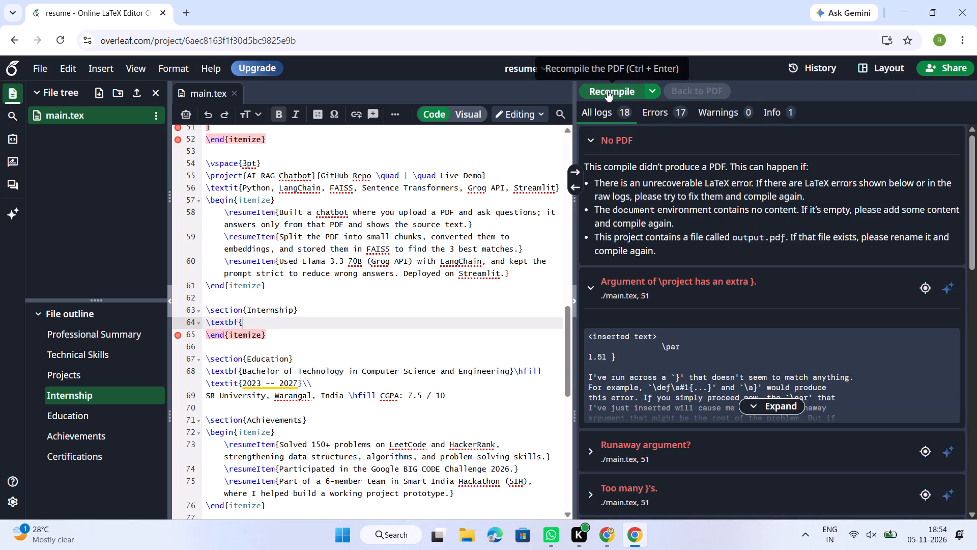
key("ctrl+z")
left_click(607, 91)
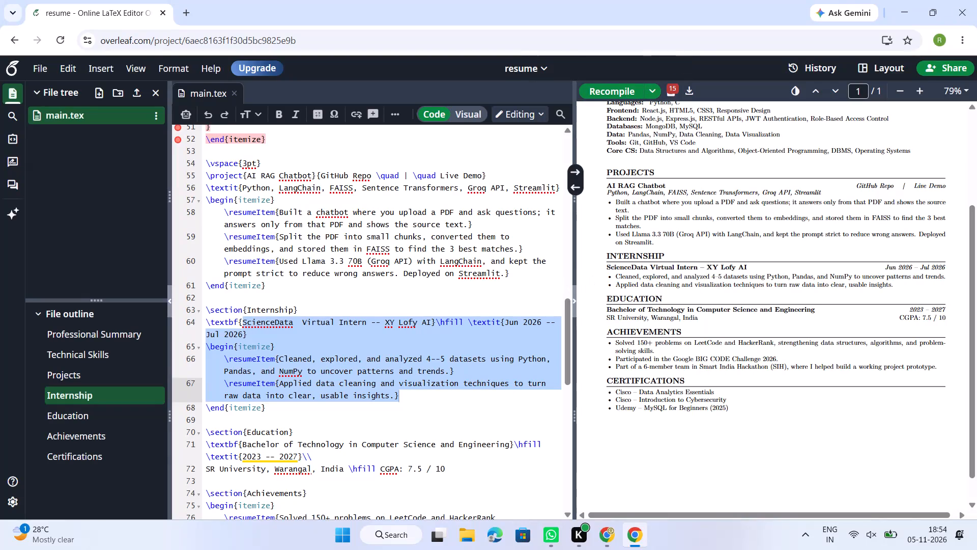
Delete the Virtual Intern entry's text, dates and bullets from the Internship section, keeping the last bullet's closing brace, and recompile the resume.
left_click(393, 399)
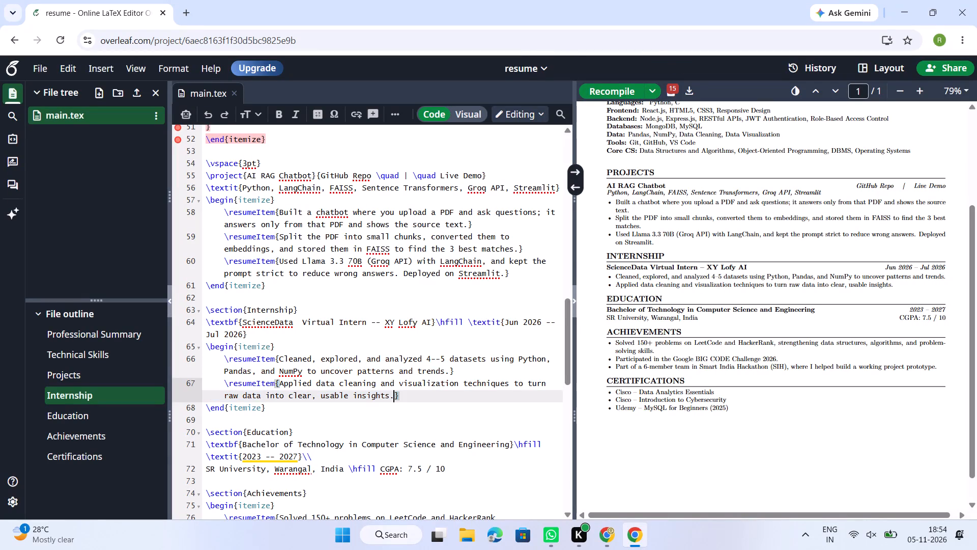
left_click_drag(393, 399, 246, 327)
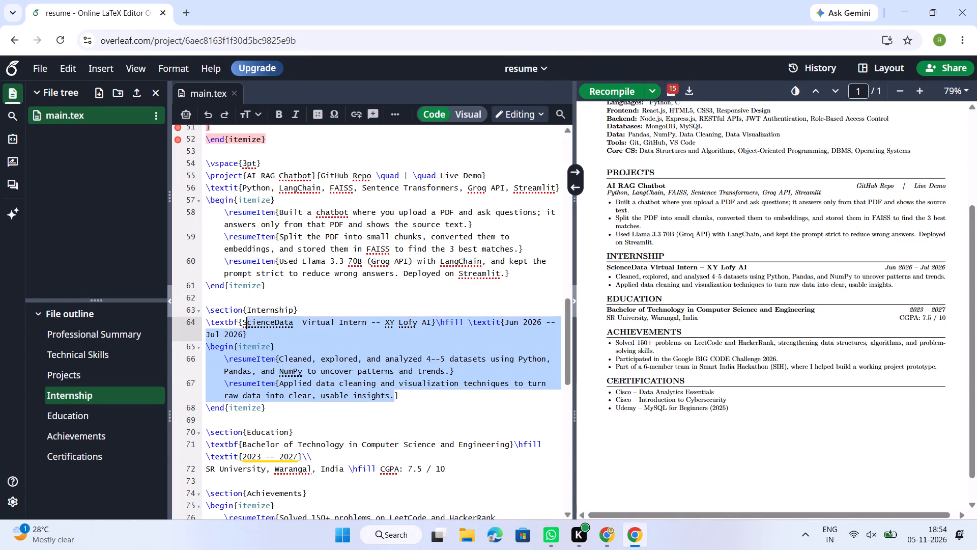
left_click_drag(246, 327, 245, 326)
key("BackSpace")
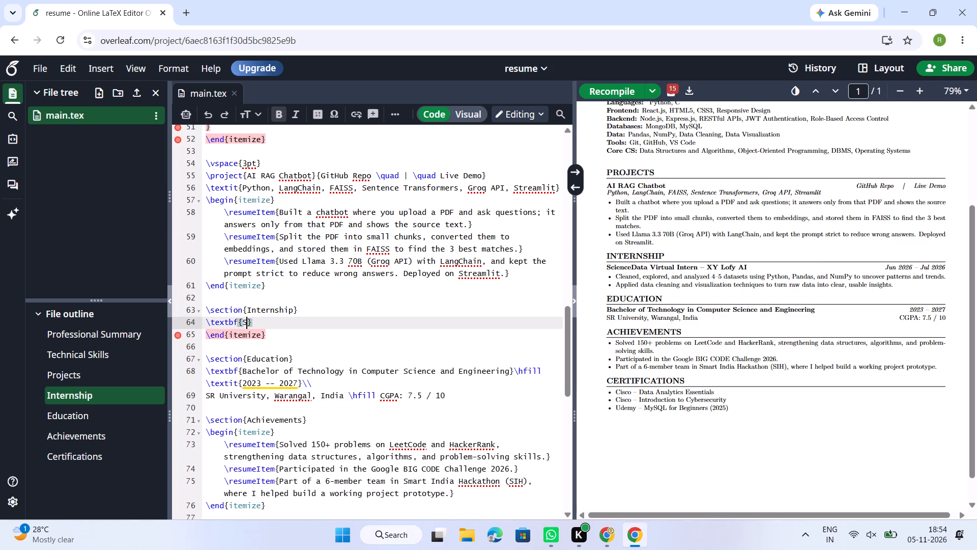
left_click(600, 91)
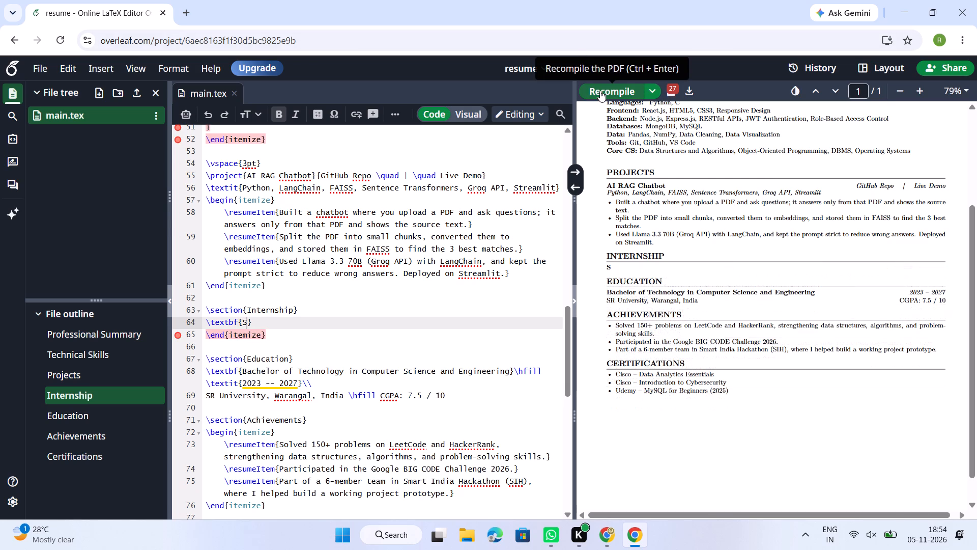
key("BackSpace")
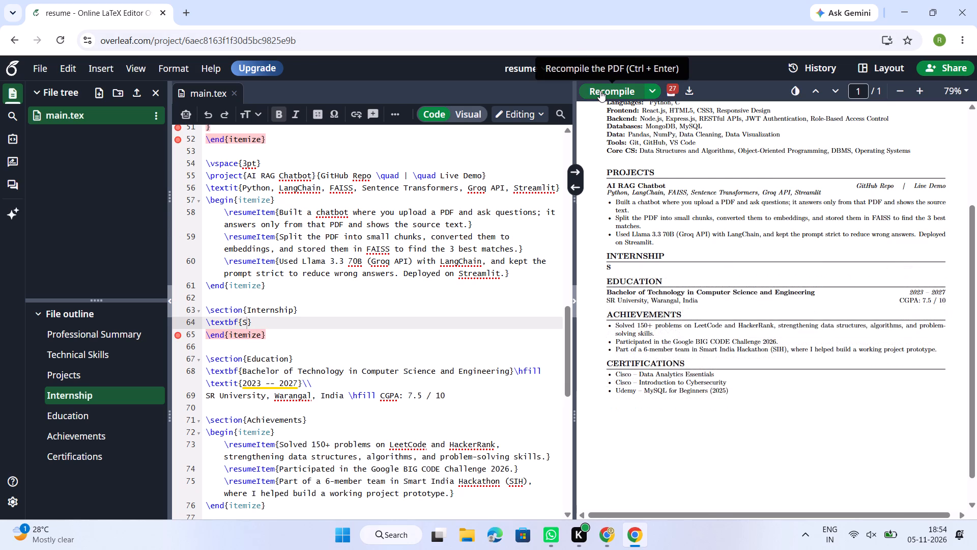
left_click(600, 91)
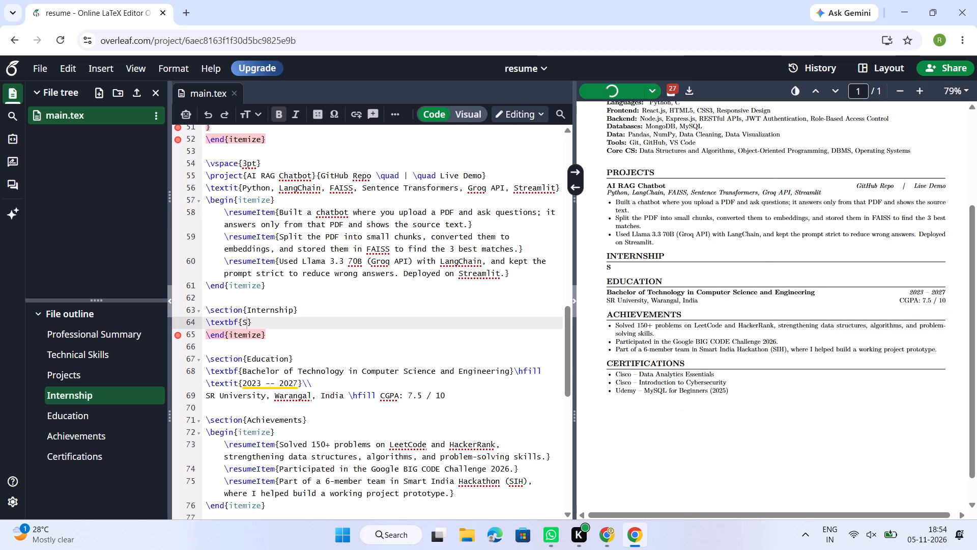
Replace the bold text under the Internship section with "Edu Skills Virtual Internship" and recompile the resume.
left_click(246, 325)
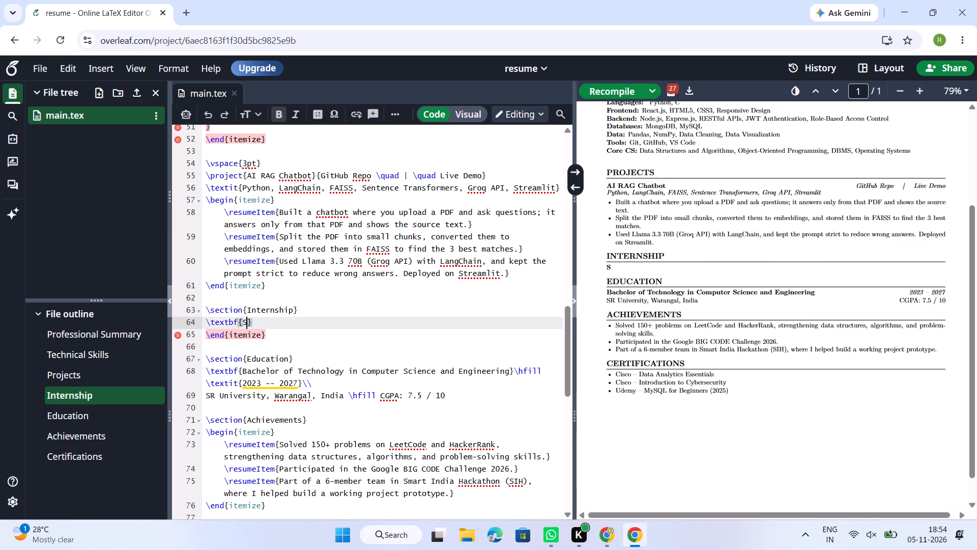
key("BackSpace")
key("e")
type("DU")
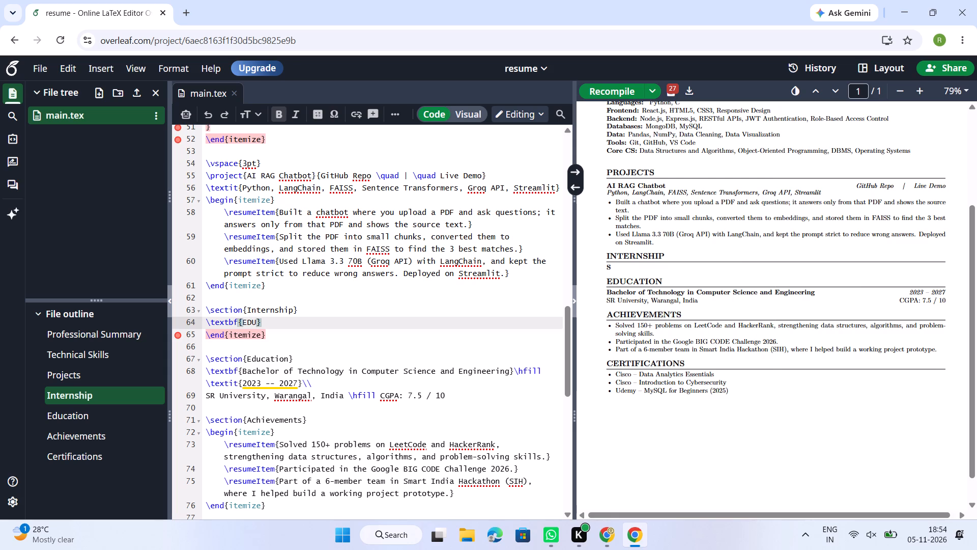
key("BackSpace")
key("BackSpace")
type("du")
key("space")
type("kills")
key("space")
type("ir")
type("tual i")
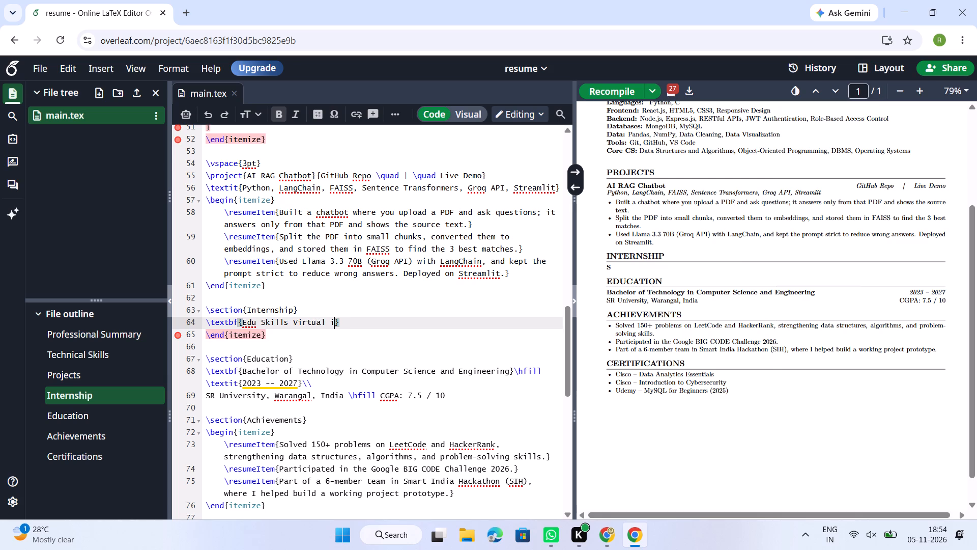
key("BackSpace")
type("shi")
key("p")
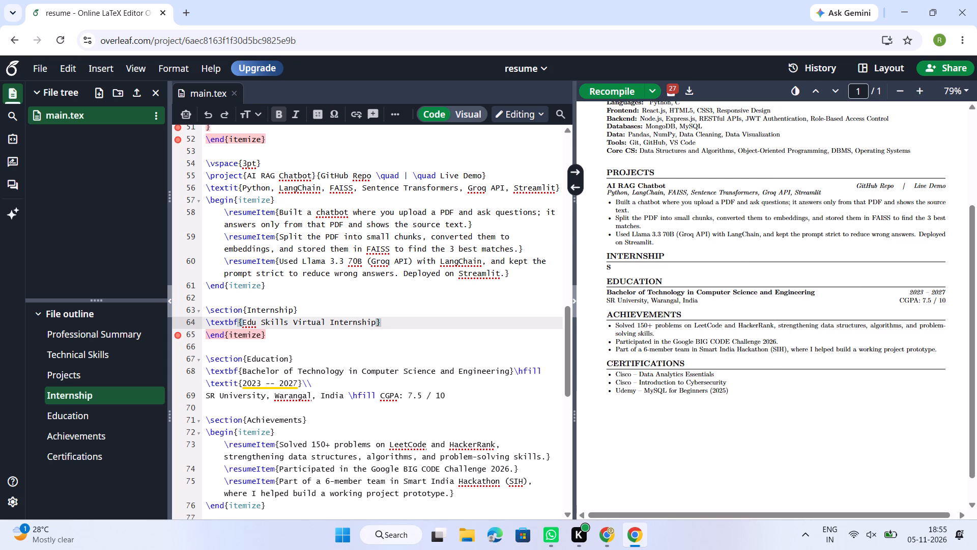
left_click(587, 86)
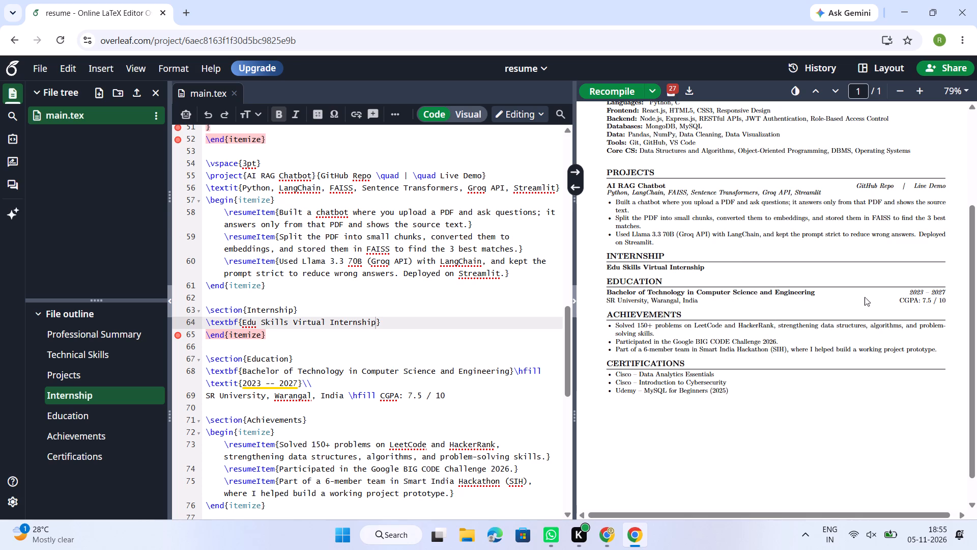
Locate the CGPA in the Education section's source and delete its decimal part, leaving 7 / 10.
double_click(929, 300)
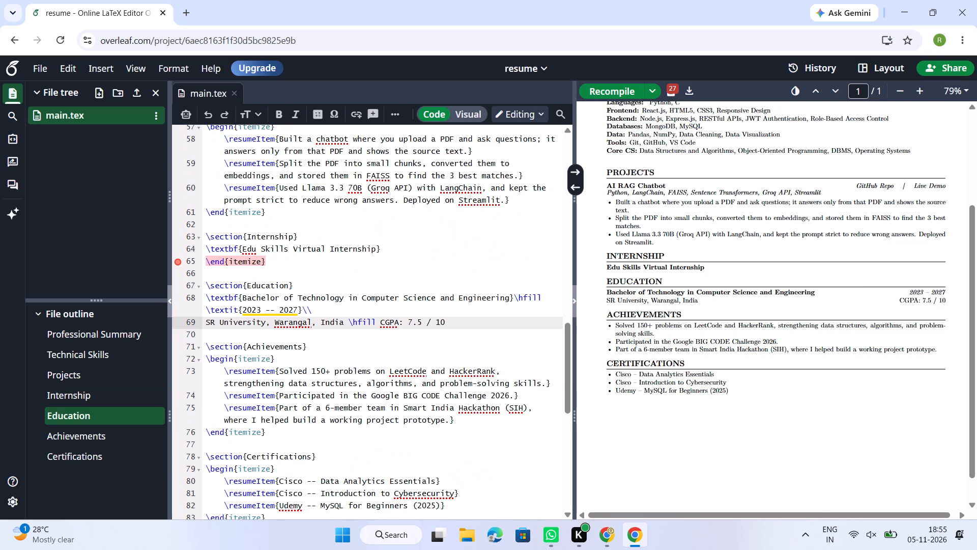
left_click(424, 324)
key("BackSpace")
key("BackSpace")
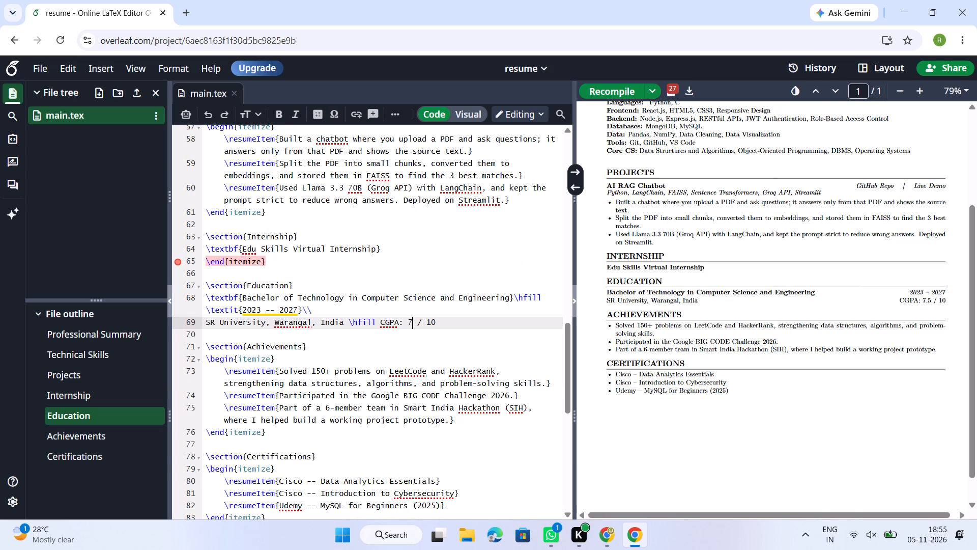
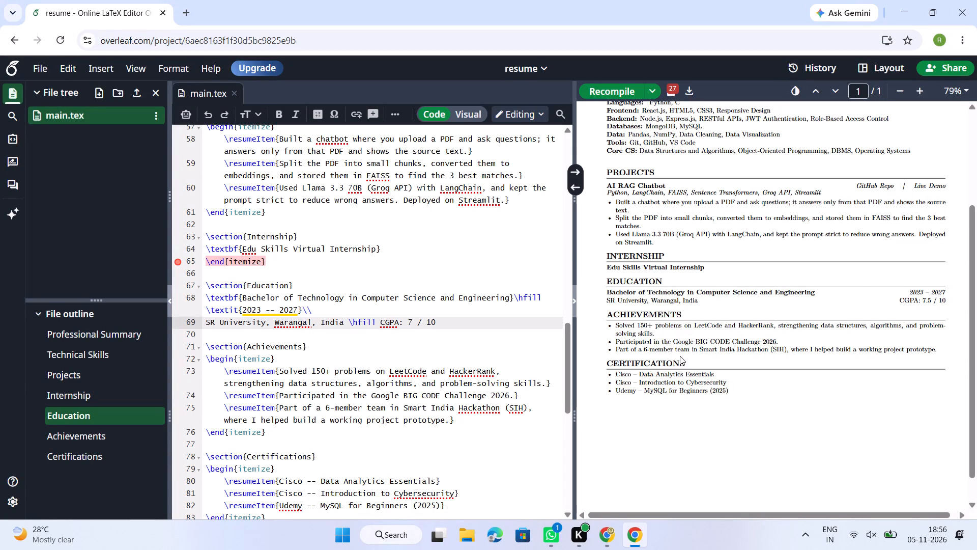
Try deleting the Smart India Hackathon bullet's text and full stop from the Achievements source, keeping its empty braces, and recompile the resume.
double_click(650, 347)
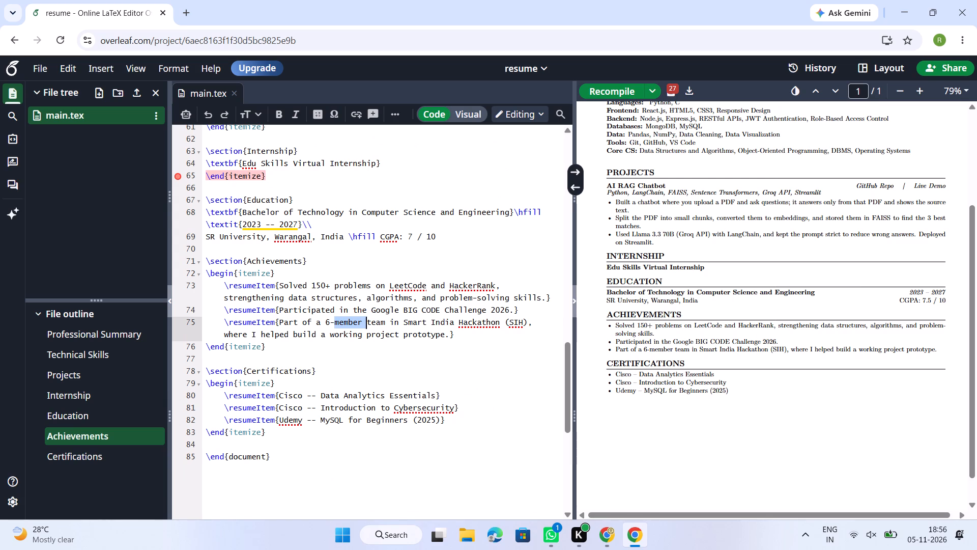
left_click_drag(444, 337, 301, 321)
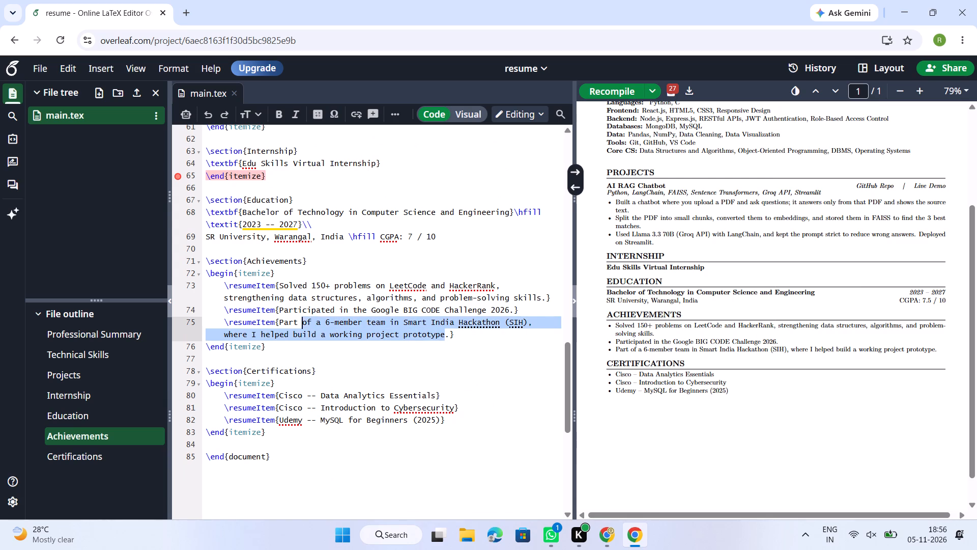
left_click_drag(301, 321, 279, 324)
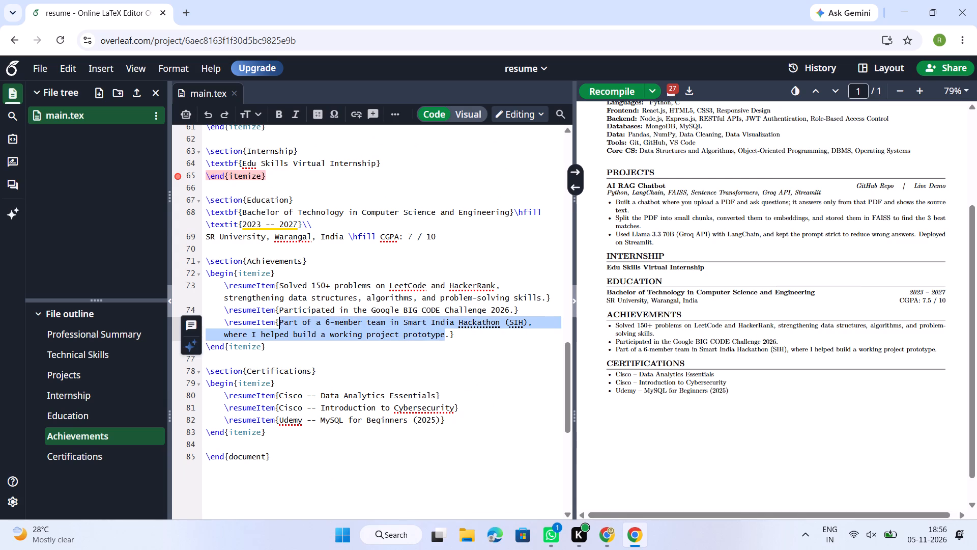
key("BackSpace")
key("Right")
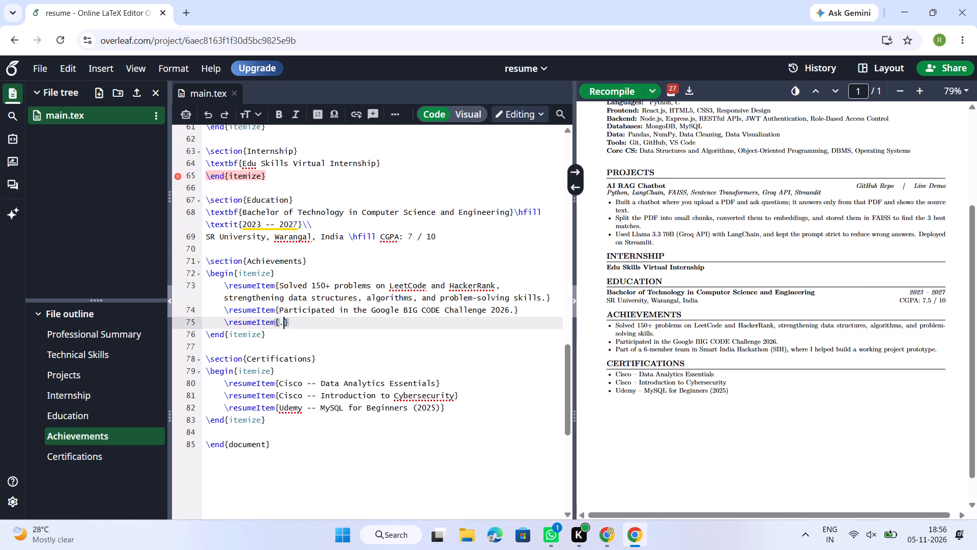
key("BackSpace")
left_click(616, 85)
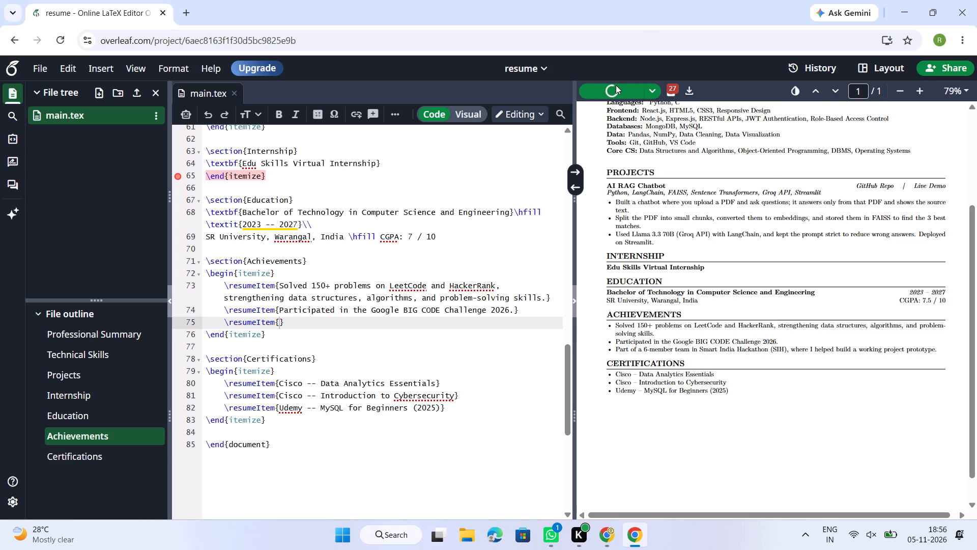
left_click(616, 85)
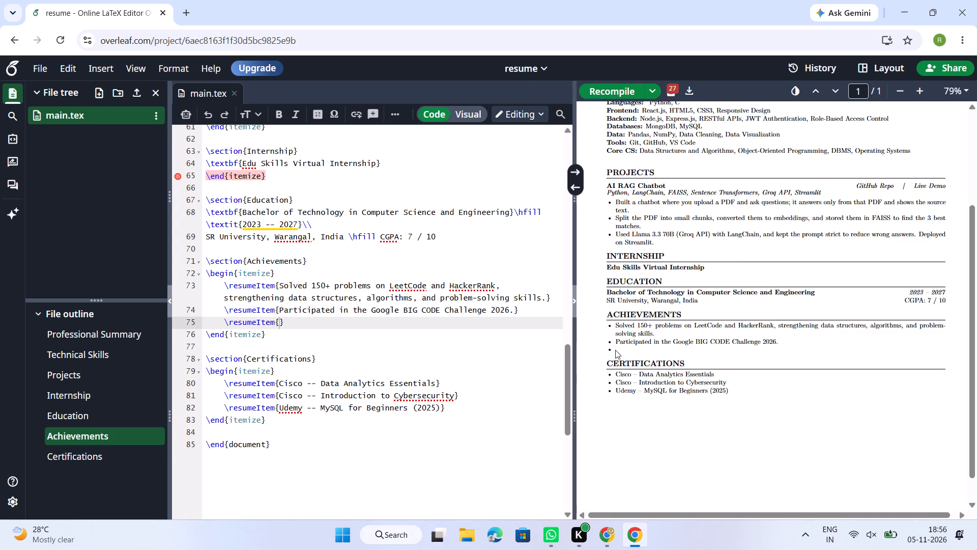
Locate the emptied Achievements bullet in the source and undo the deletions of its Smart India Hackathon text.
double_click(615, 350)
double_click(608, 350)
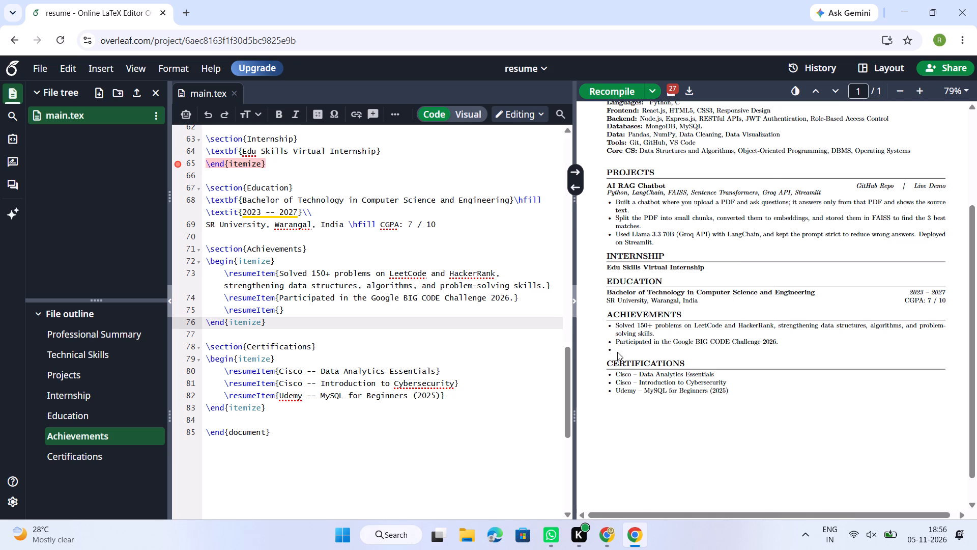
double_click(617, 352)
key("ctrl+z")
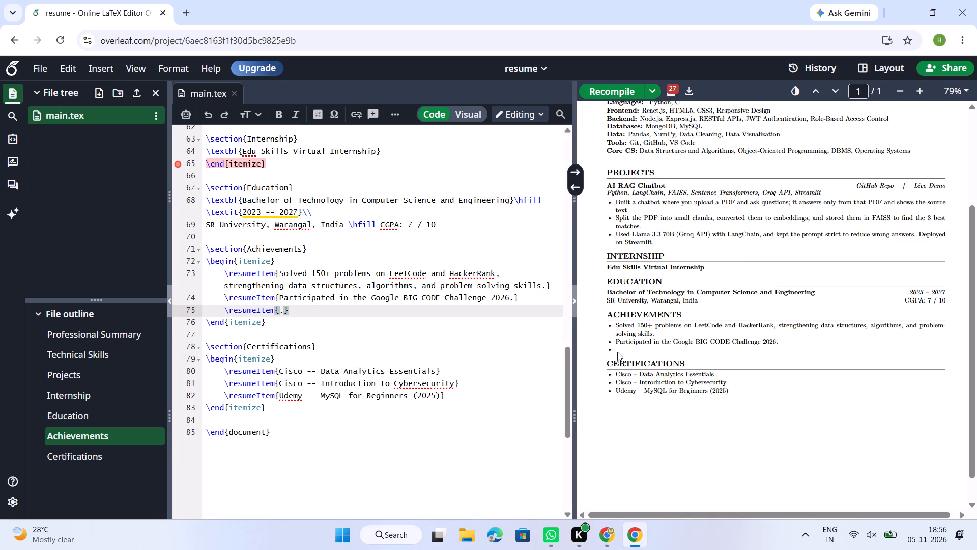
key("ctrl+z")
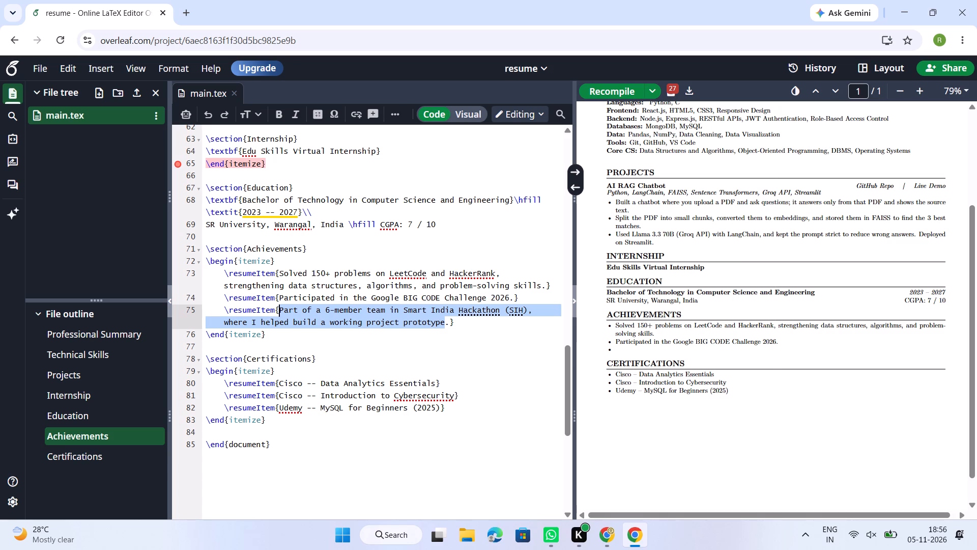
Delete the whole Smart India Hackathon sentence, including its full stop, from inside the last Achievements bullet's braces and recompile the resume.
left_click_drag(450, 326, 308, 303)
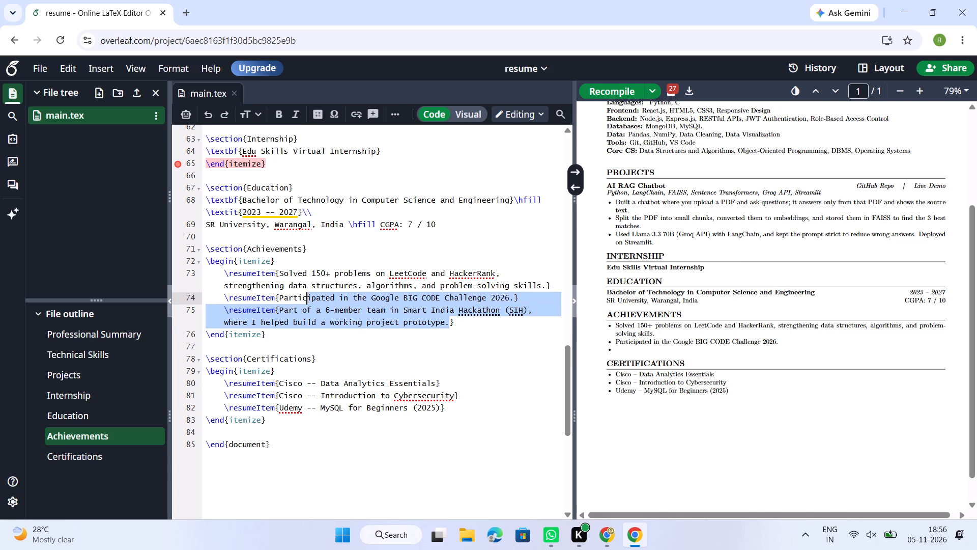
left_click_drag(308, 303, 279, 314)
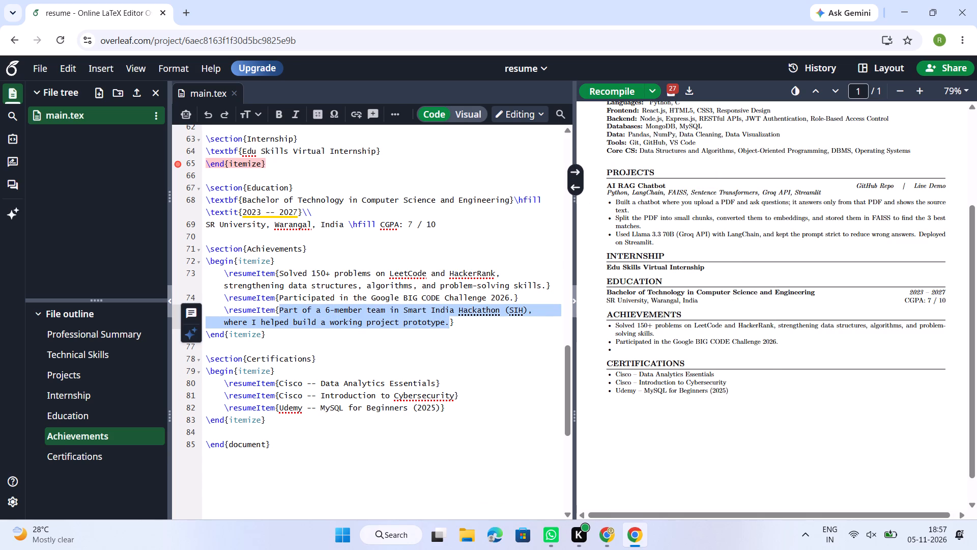
key("BackSpace")
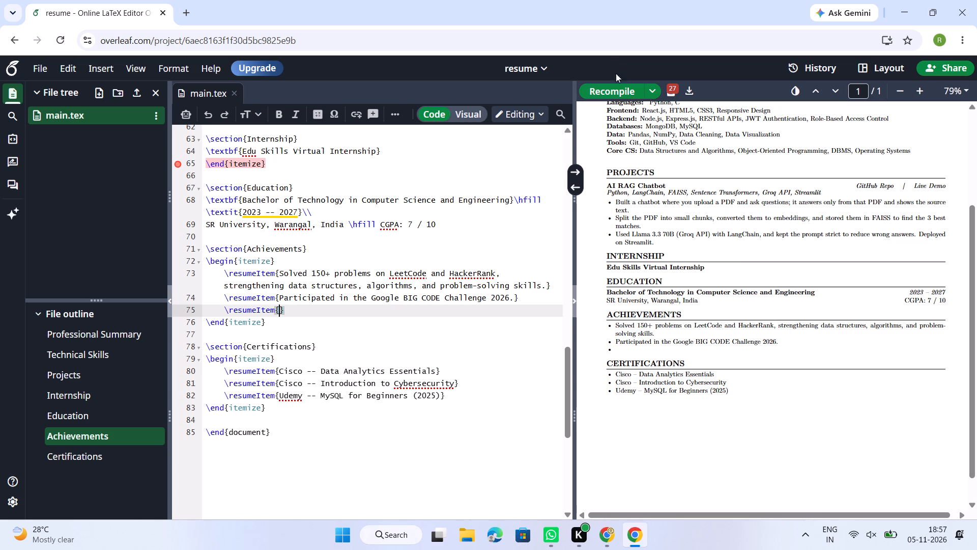
left_click(607, 93)
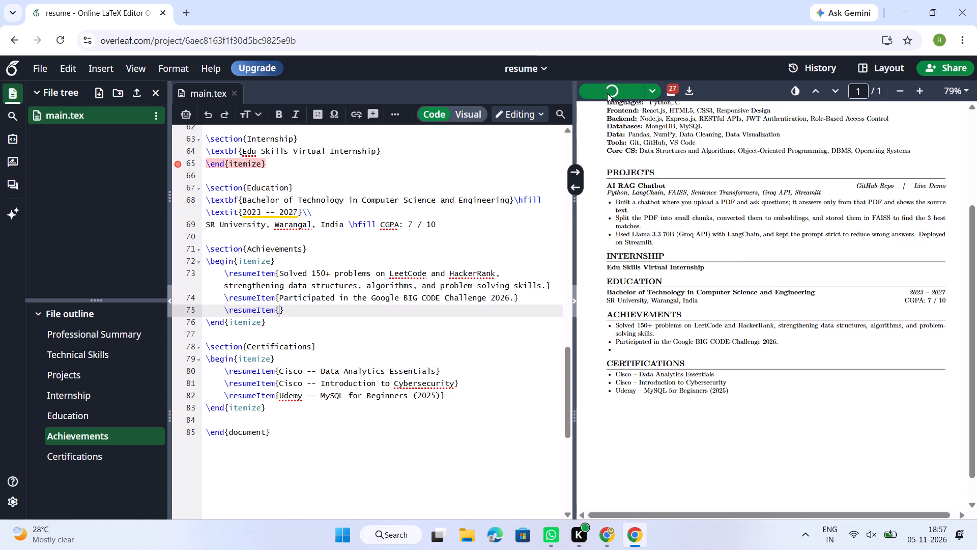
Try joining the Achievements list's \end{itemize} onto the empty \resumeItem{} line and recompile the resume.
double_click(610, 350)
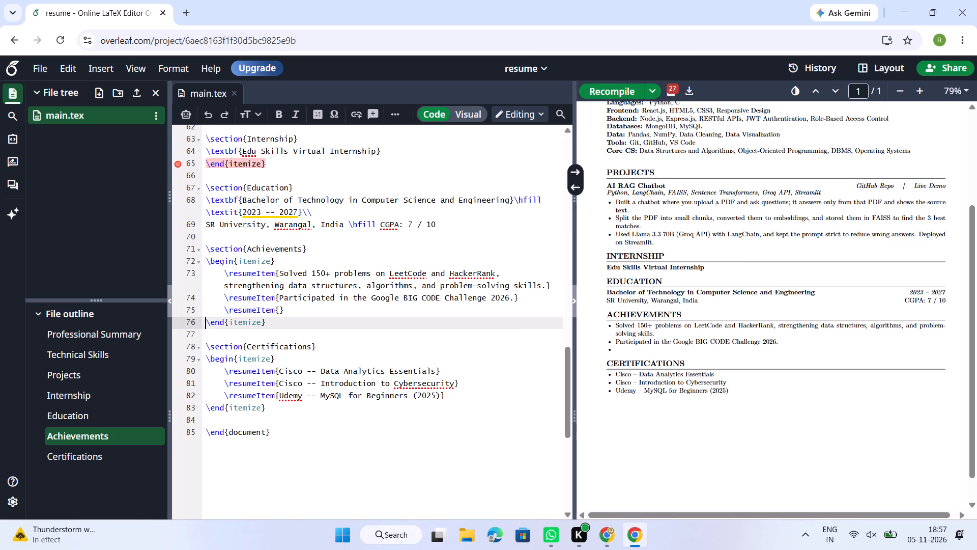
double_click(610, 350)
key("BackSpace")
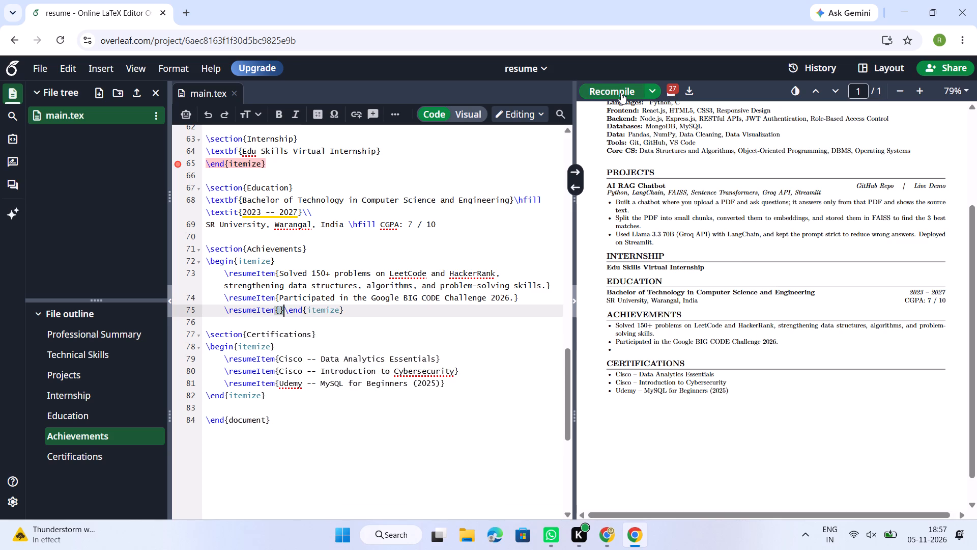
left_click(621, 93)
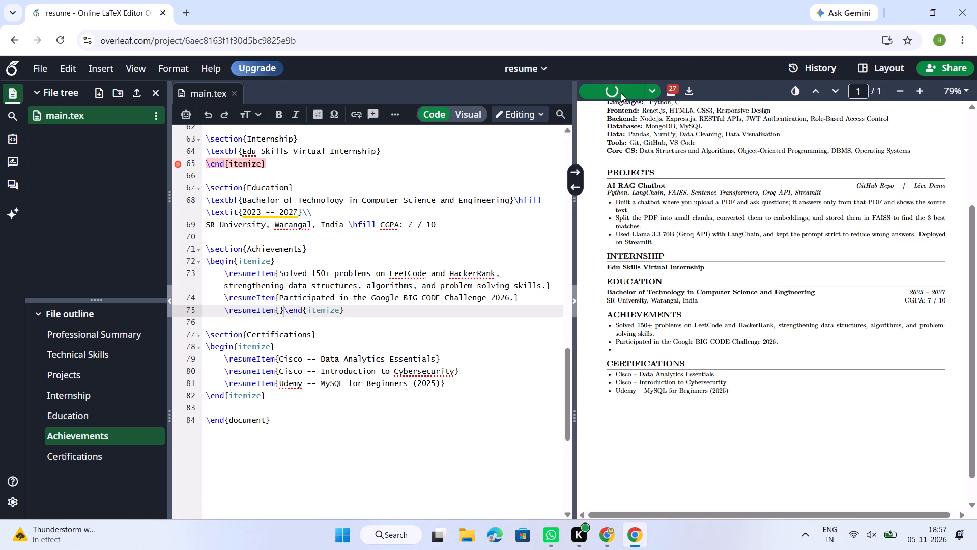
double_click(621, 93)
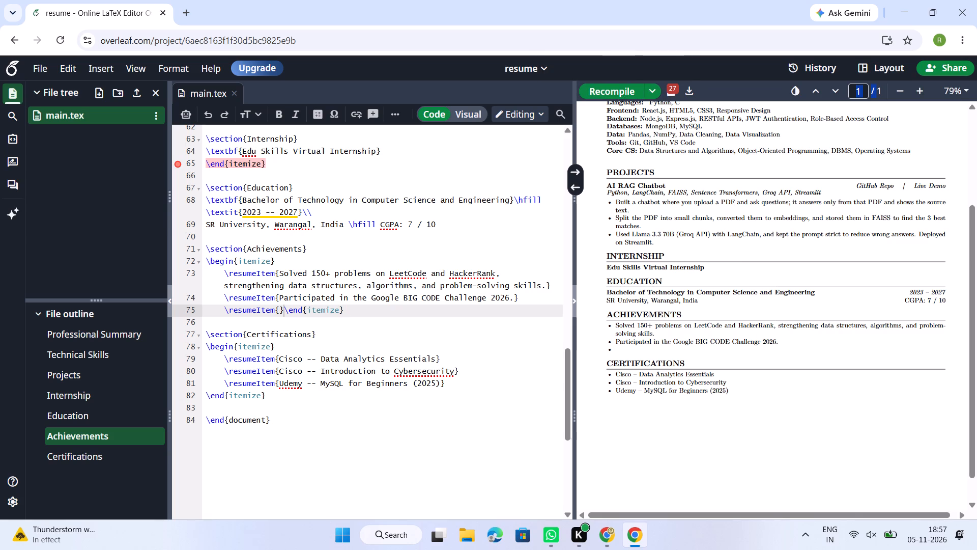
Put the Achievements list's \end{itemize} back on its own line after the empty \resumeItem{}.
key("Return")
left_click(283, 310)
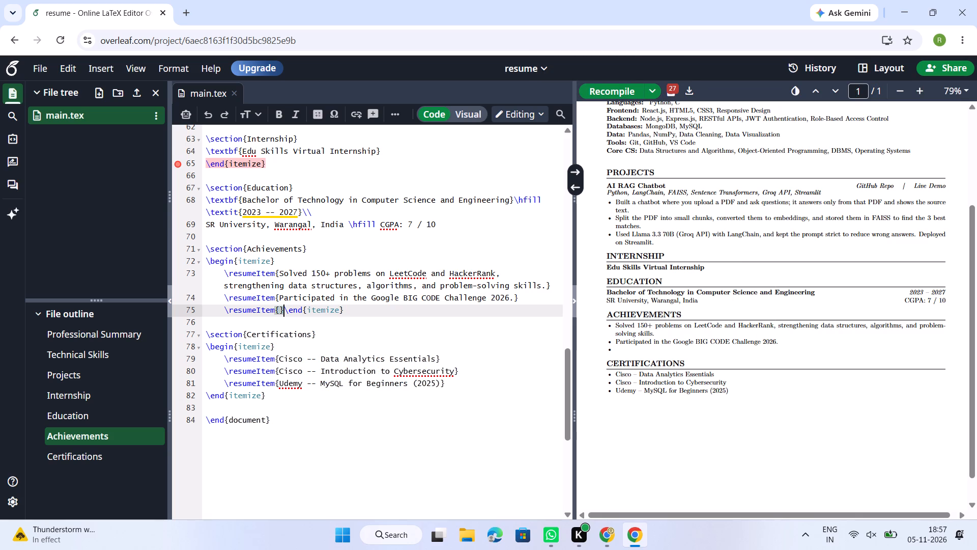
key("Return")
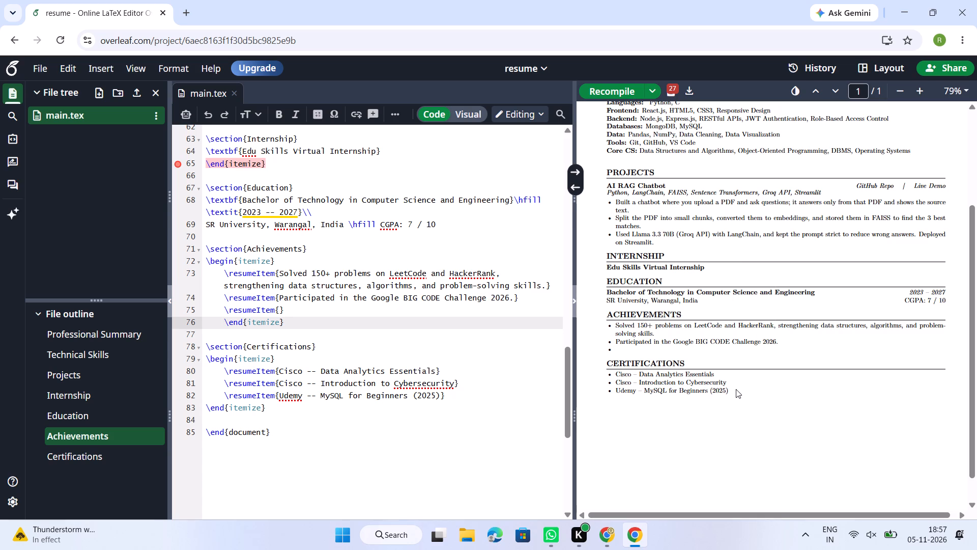
Locate the Udemy MySQL for Beginners entry in the Certifications source and place the cursor just after its year.
double_click(615, 389)
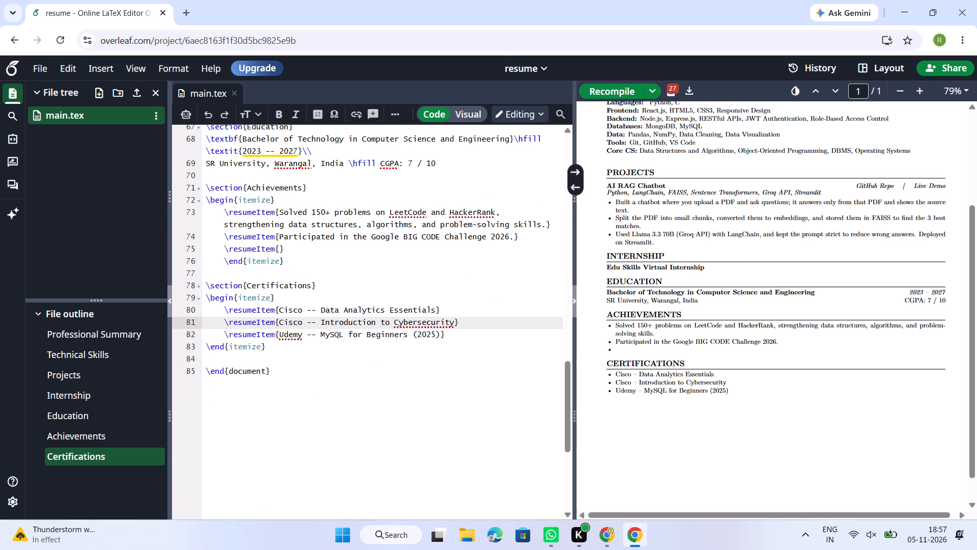
left_click(438, 335)
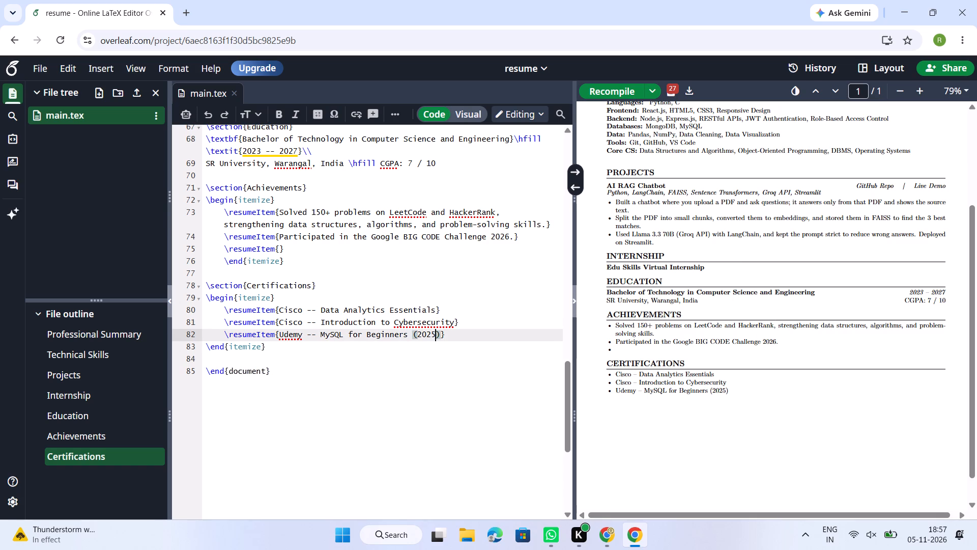
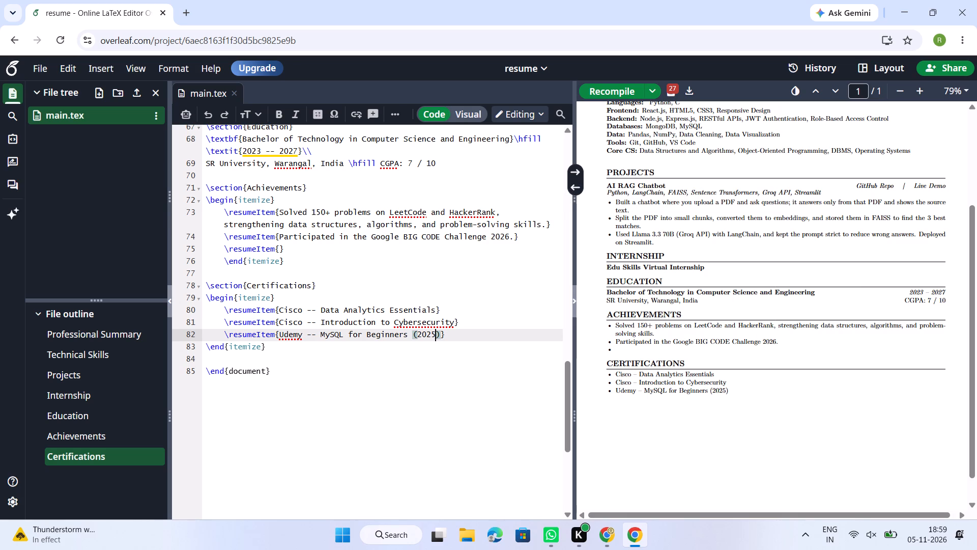
Switch to File Explorer, search the OneDrive Documents folder for "edu", and clear the search.
left_click(460, 531)
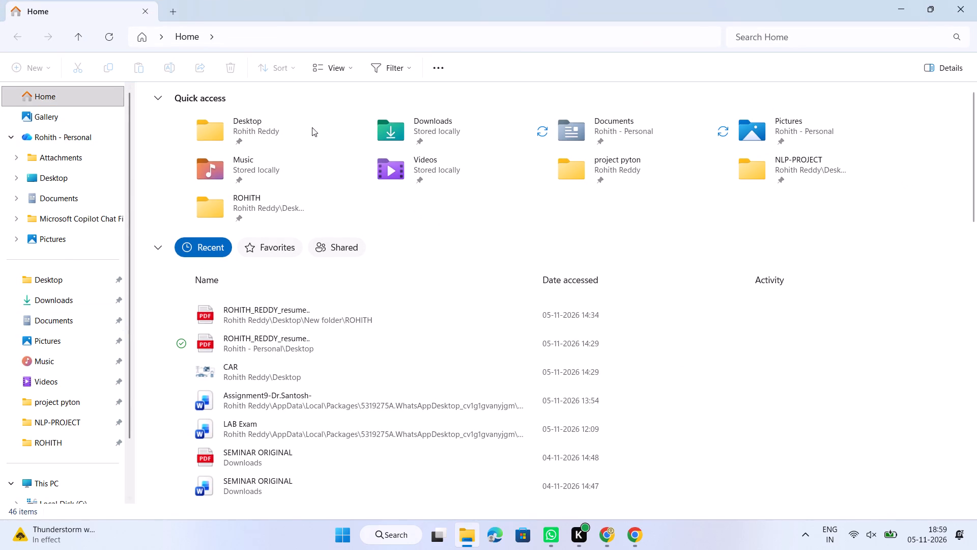
left_click(71, 201)
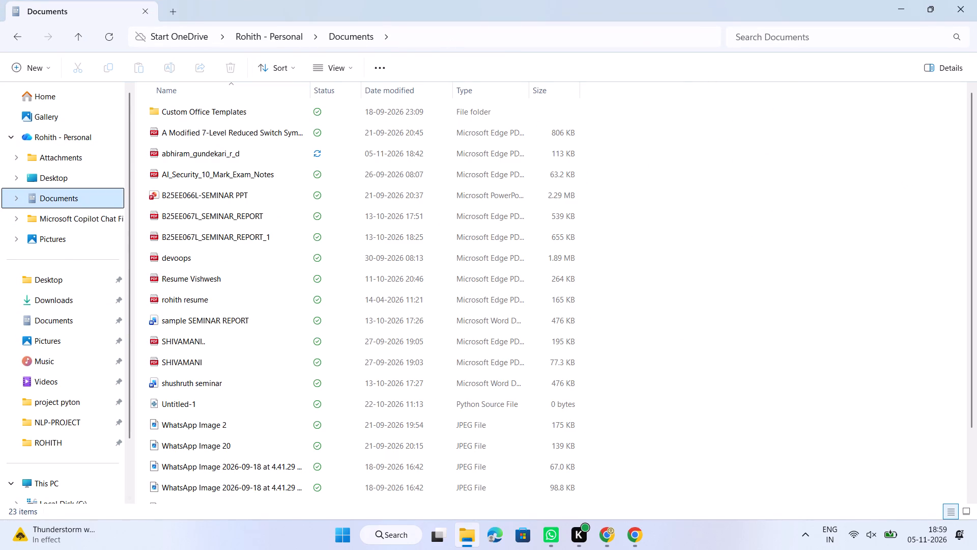
left_click(958, 41)
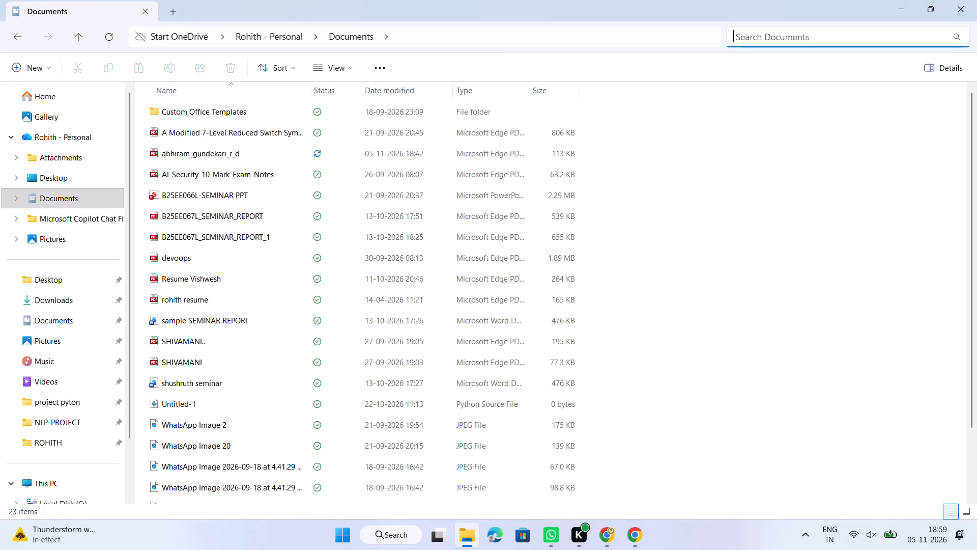
type("ed")
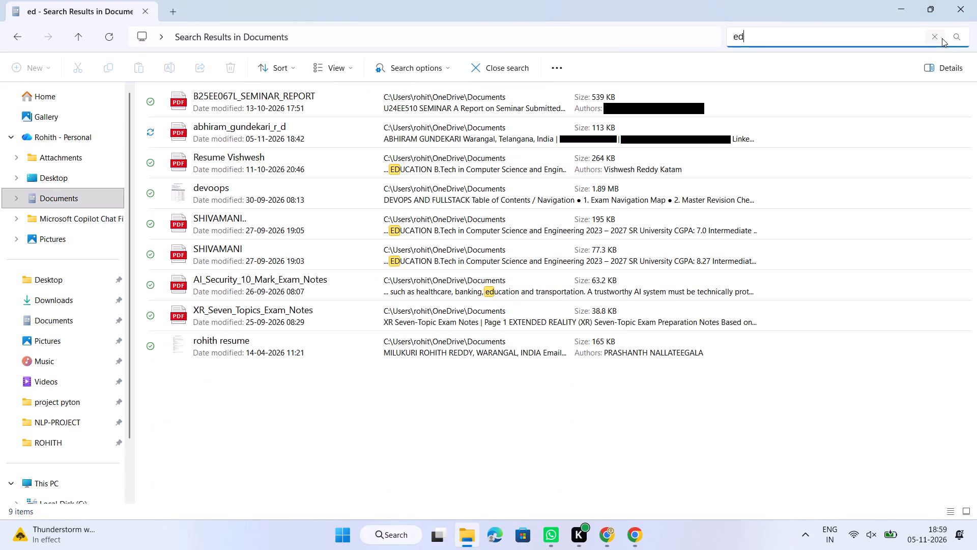
key("u")
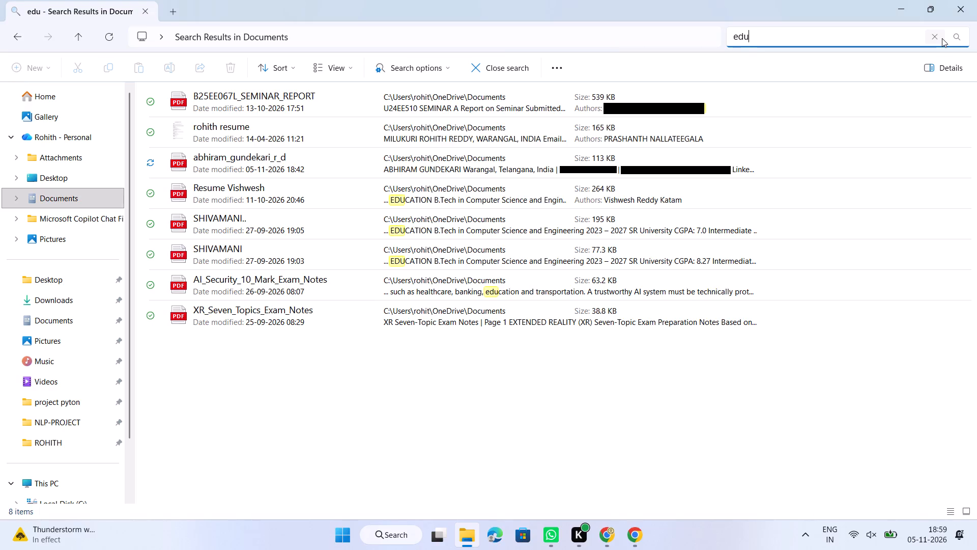
key("BackSpace")
key("BackSpace")
key("BackSpace")
key("BackSpace")
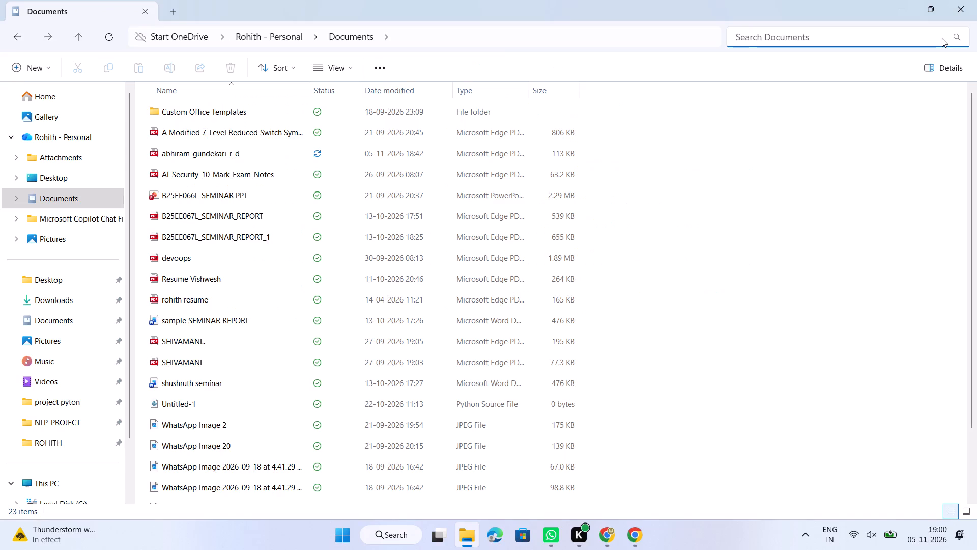
Search the Documents folder for "MIL" and clear the search.
key("i")
key("l")
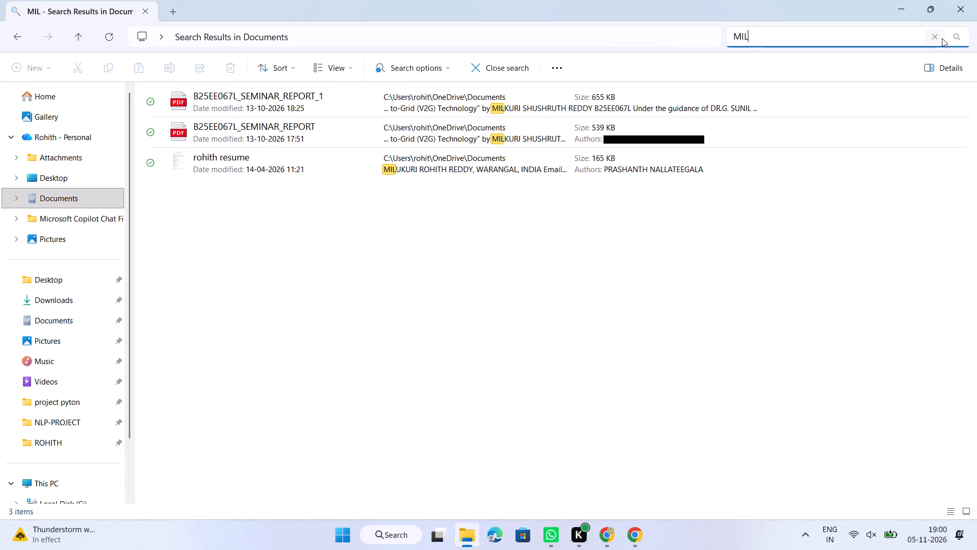
key("BackSpace")
key("BackSpace")
key("BackSpace")
key("BackSpace")
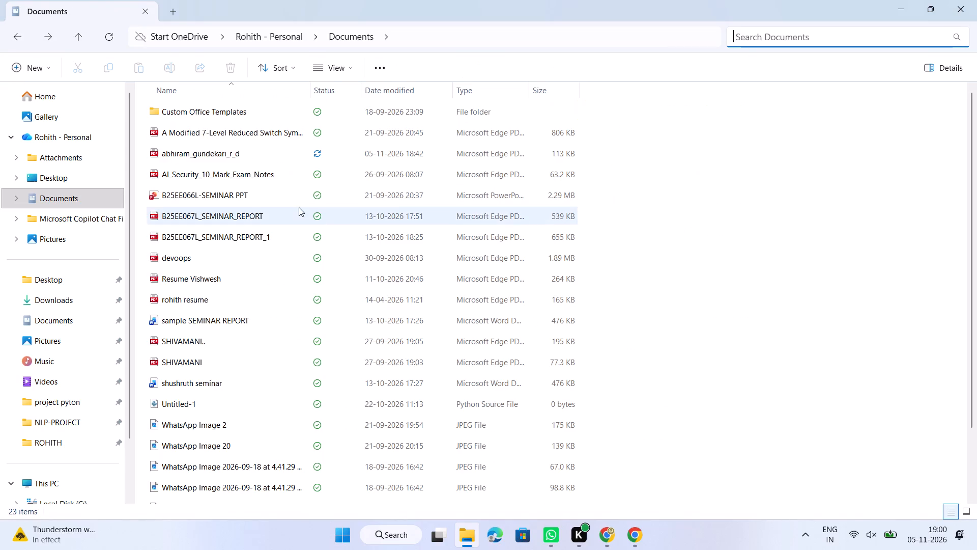
left_click(62, 304)
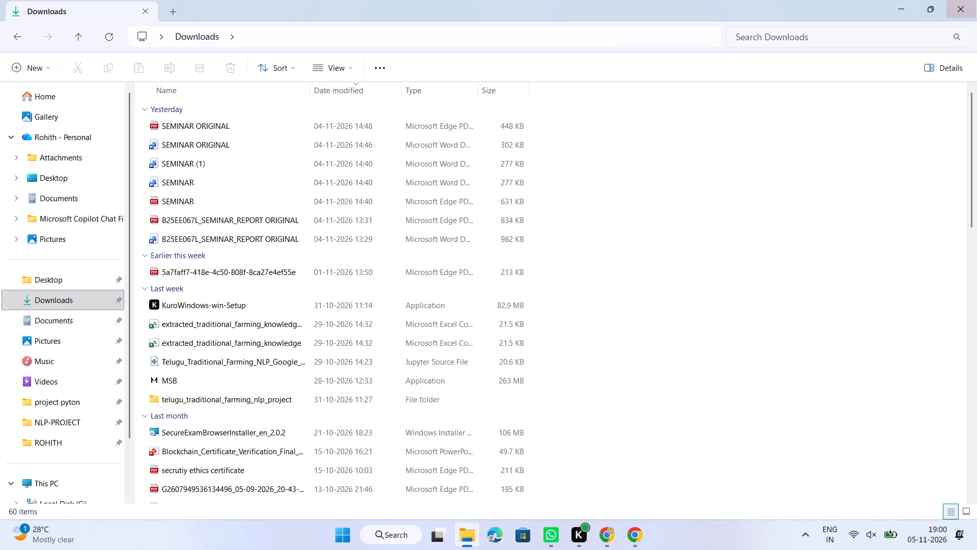
left_click(950, 36)
type("MI")
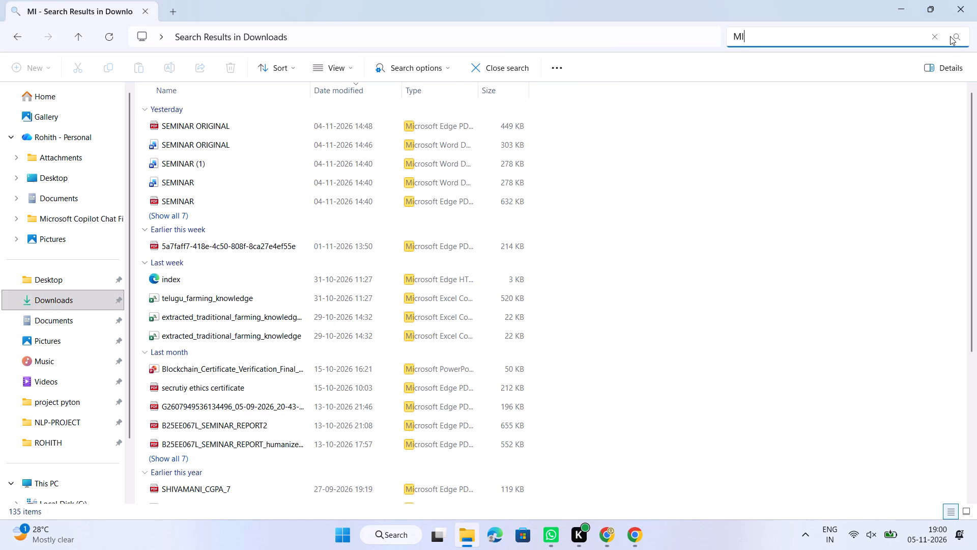
type("LKU")
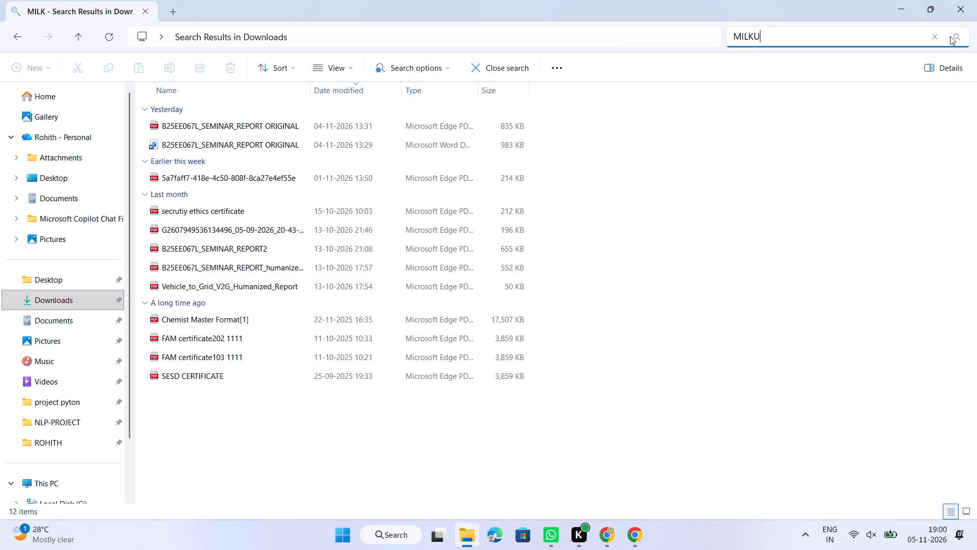
key("r")
key("i")
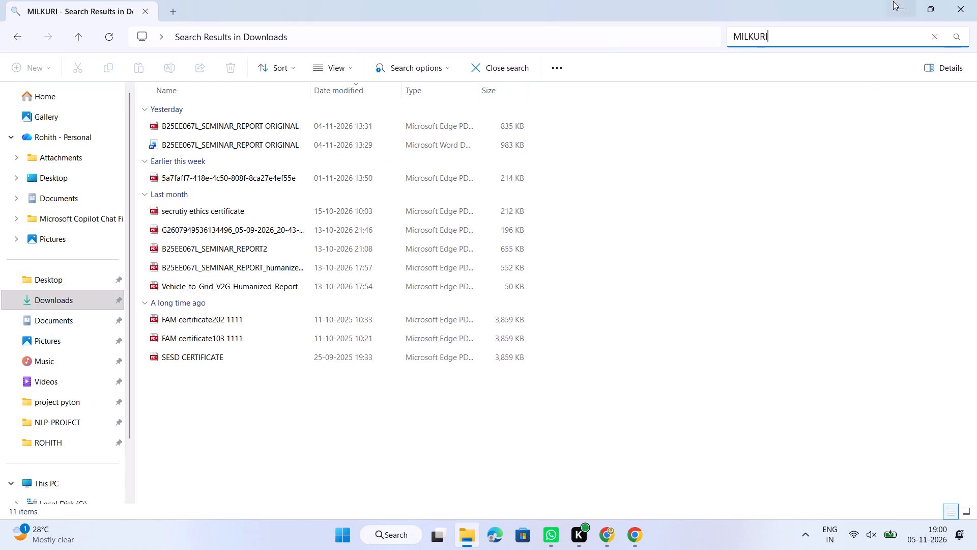
left_click(967, 16)
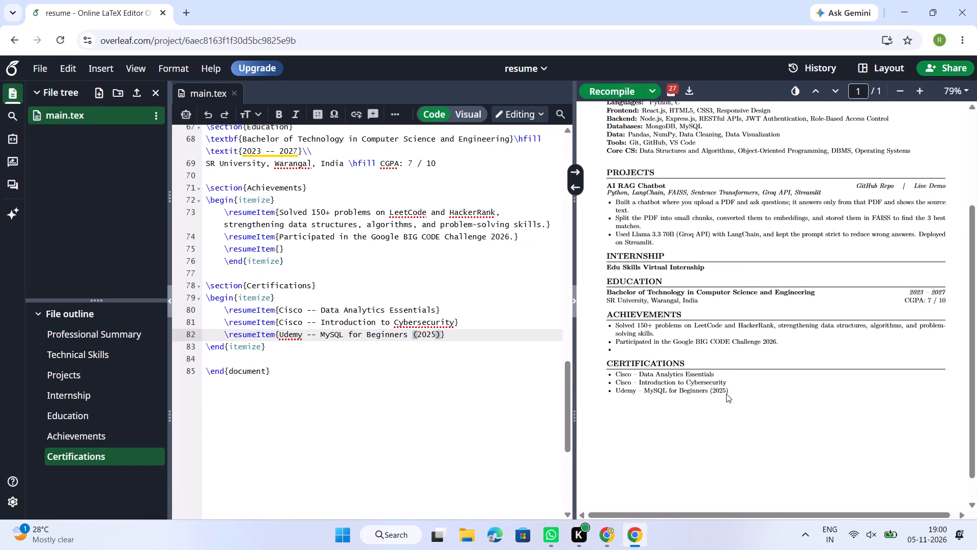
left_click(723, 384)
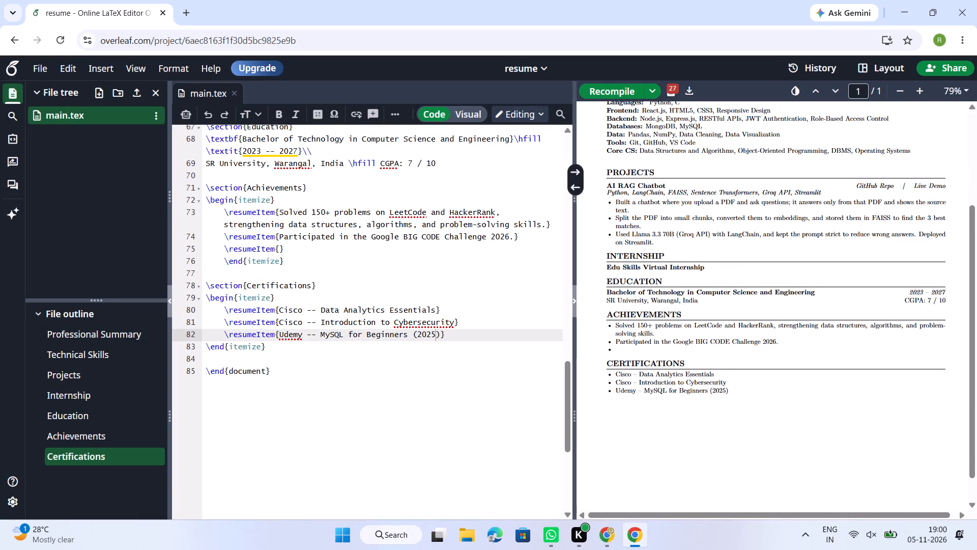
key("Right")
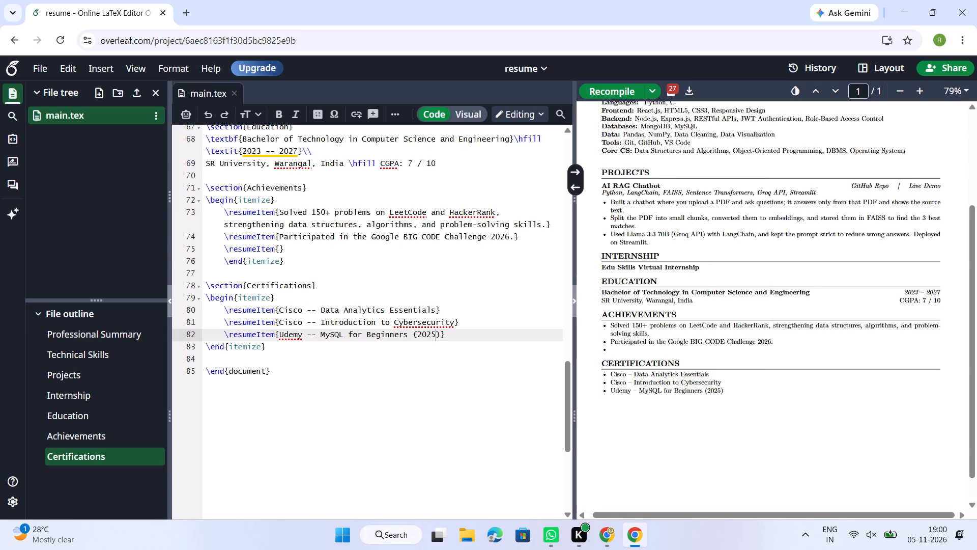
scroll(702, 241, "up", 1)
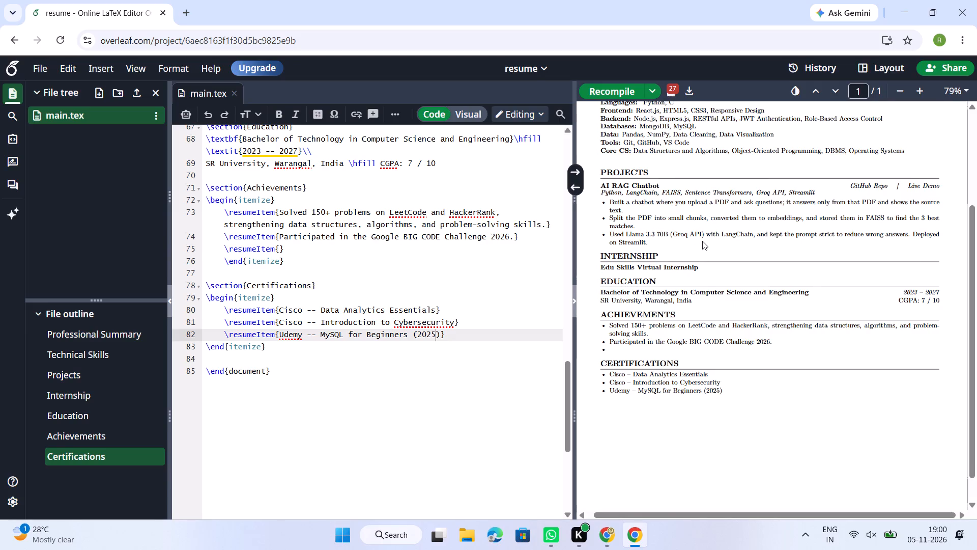
Locate the phone number from the compiled resume's header in the LaTeX source.
scroll(702, 241, "up", 13)
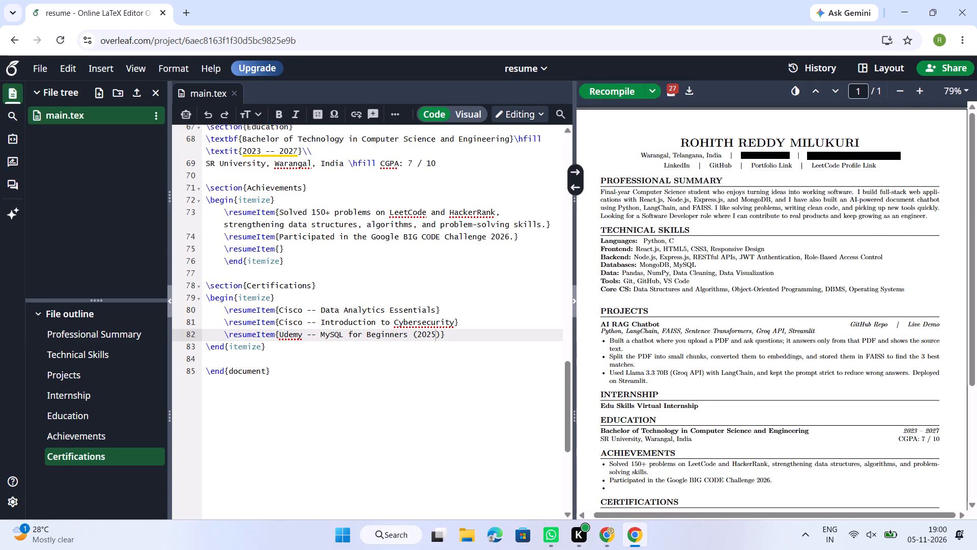
double_click(764, 152)
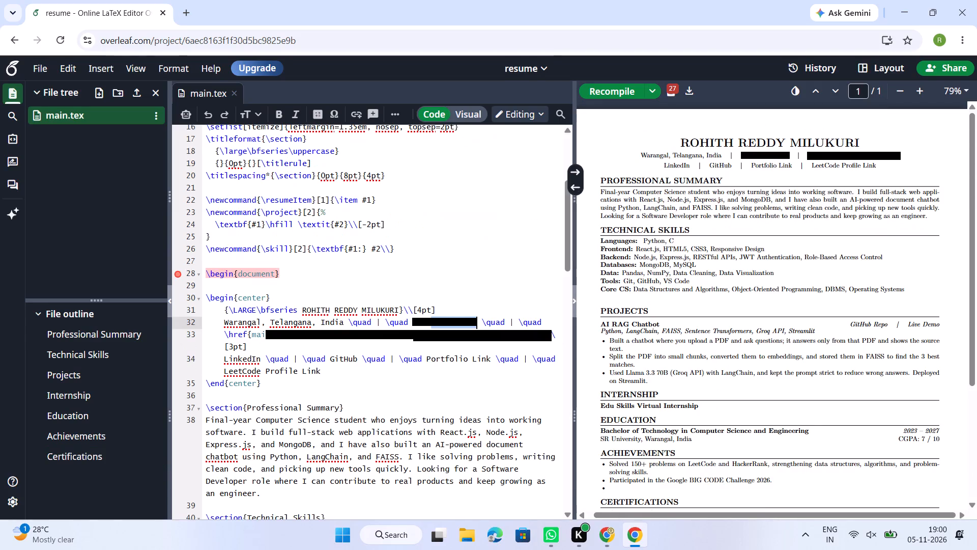
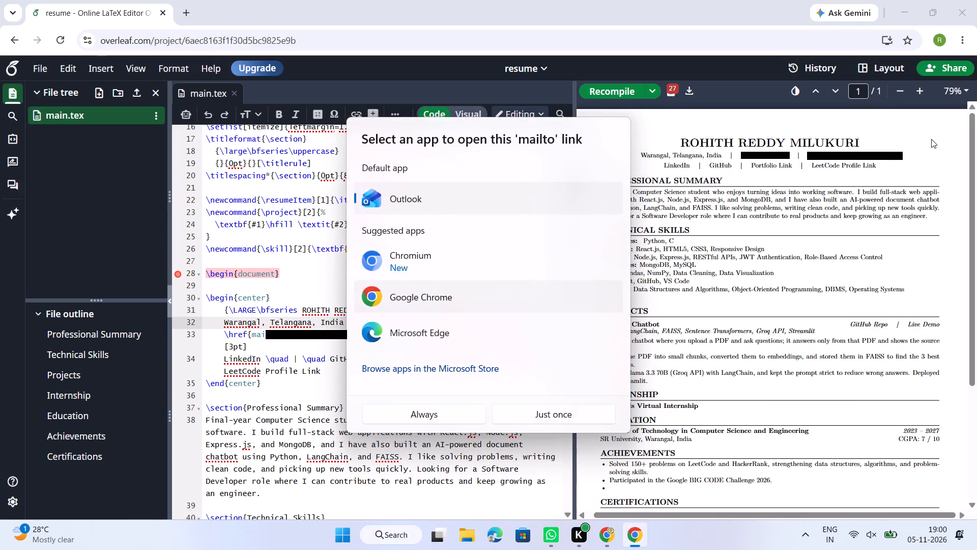
Test the header's email link in the compiled resume preview and dismiss the app chooser.
left_click(931, 139)
double_click(895, 153)
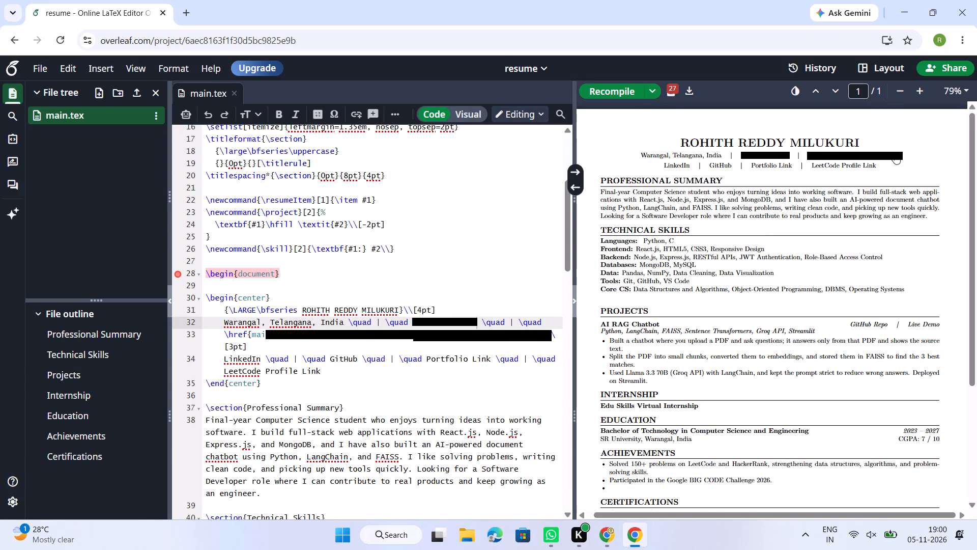
left_click(861, 115)
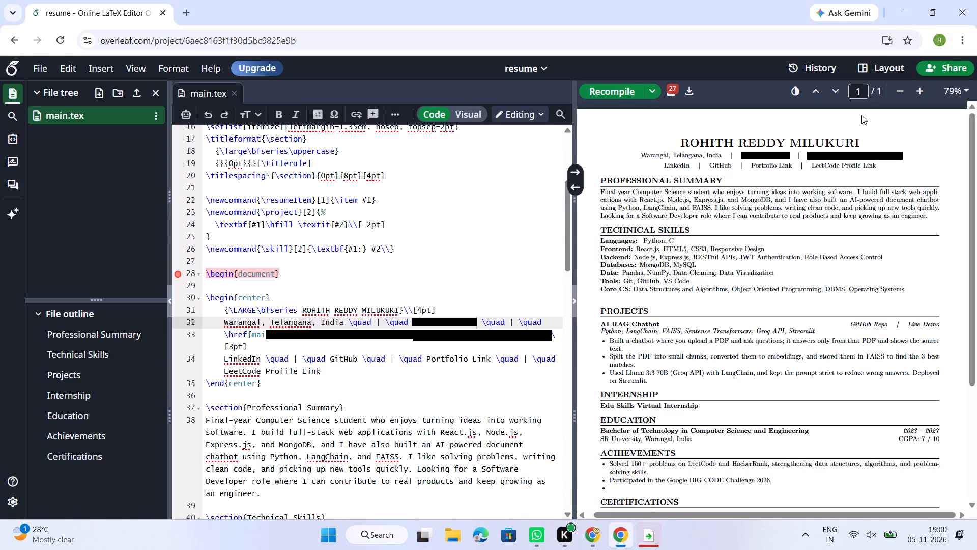
Delete the email address display text from the mailto \href in the header source, keeping its closing brace and \\[3pt].
left_click(541, 334)
key("BackSpace")
key("BackSpace")
key("BackSpace")
key("BackSpace")
key("BackSpace")
key("BackSpace")
key("BackSpace")
key("BackSpace")
key("BackSpace")
key("BackSpace")
key("BackSpace")
key("BackSpace")
key("BackSpace")
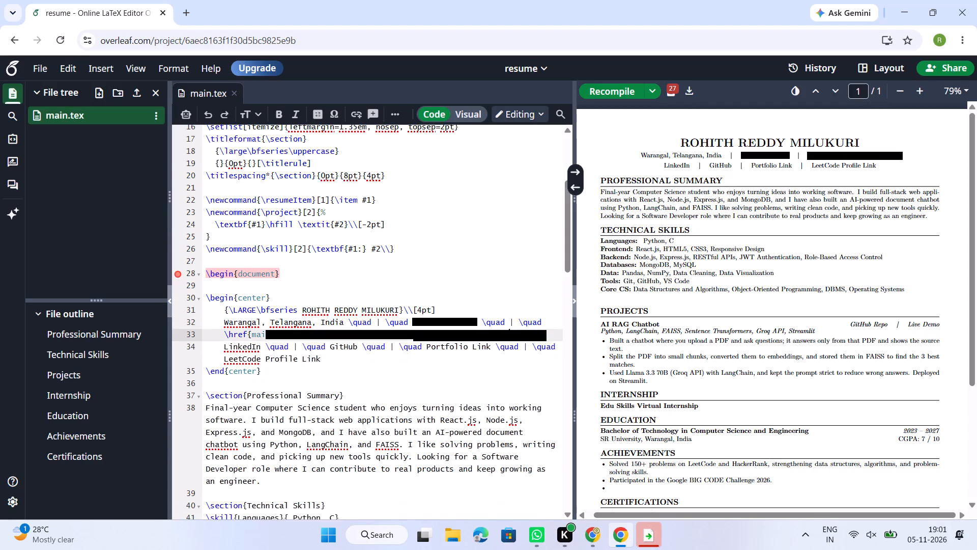
key("BackSpace")
key("BackSpace")
key("BackSpace")
key("BackSpace")
key("BackSpace")
key("BackSpace")
key("BackSpace")
key("BackSpace")
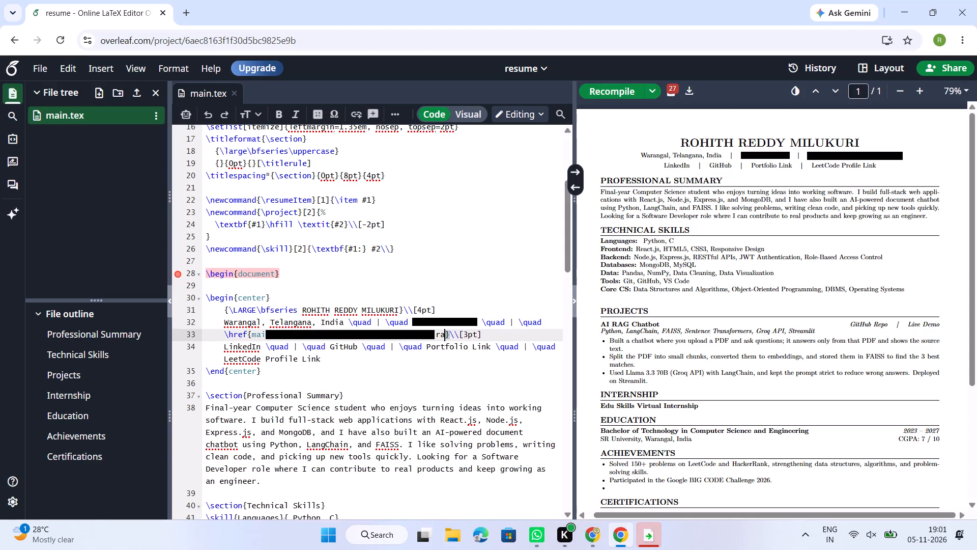
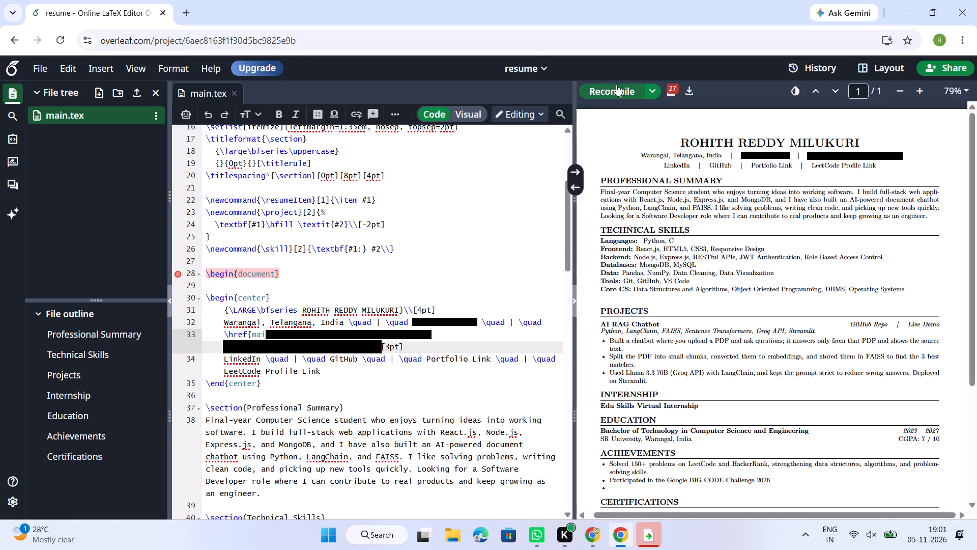
Recompile the resume to refresh its PDF preview.
left_click(616, 85)
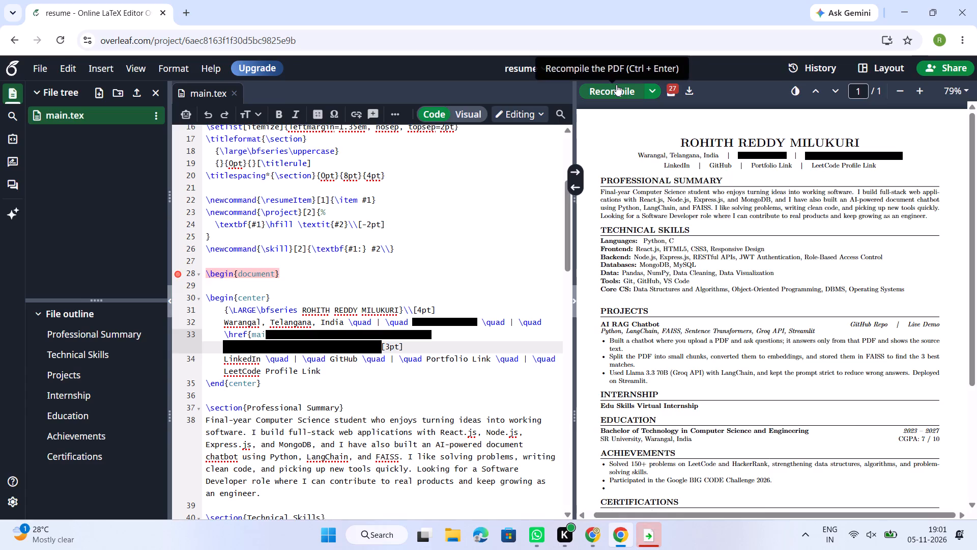
left_click(678, 167)
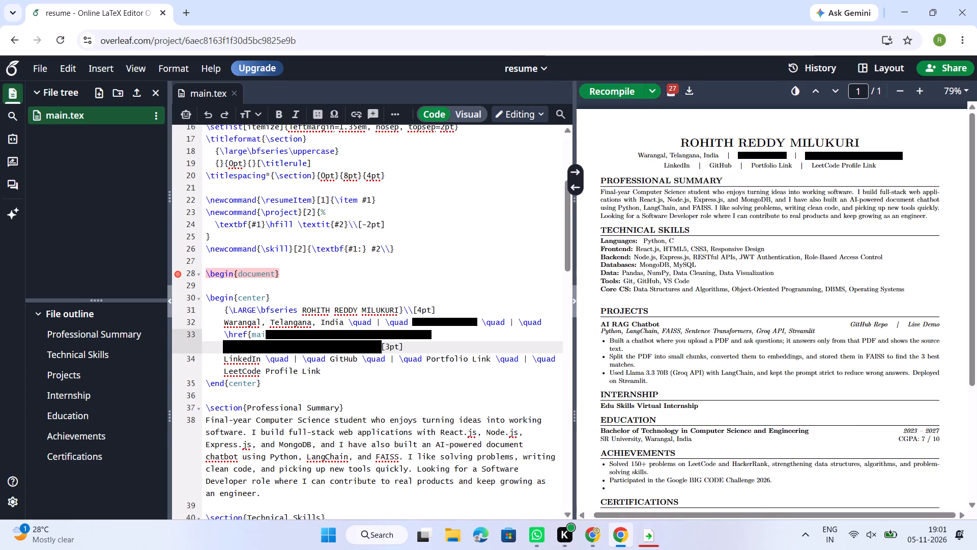
Delete the text "Portfolio Link" from the links line of the resume heading.
left_click(489, 358)
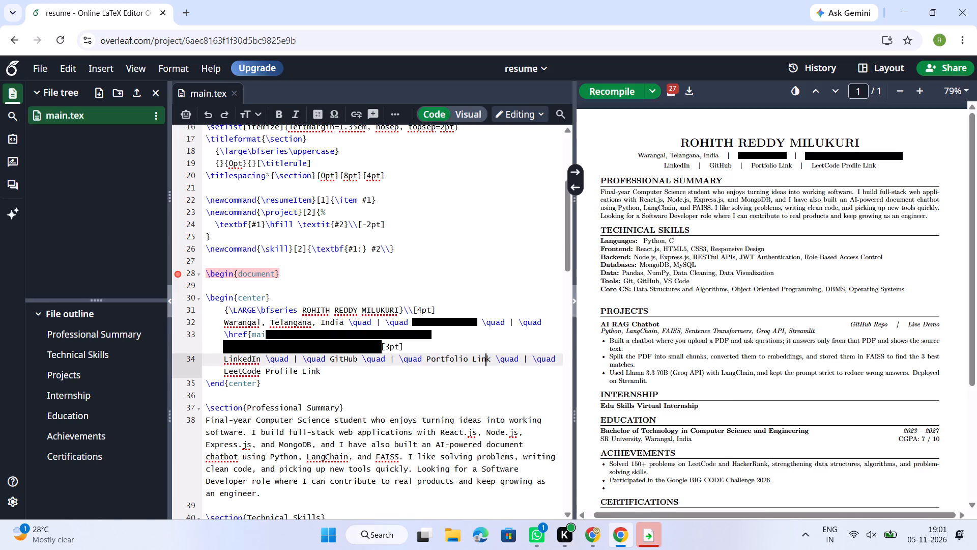
key("Right")
key("BackSpace")
key("BackSpace")
key("BackSpace")
key("BackSpace")
key("BackSpace")
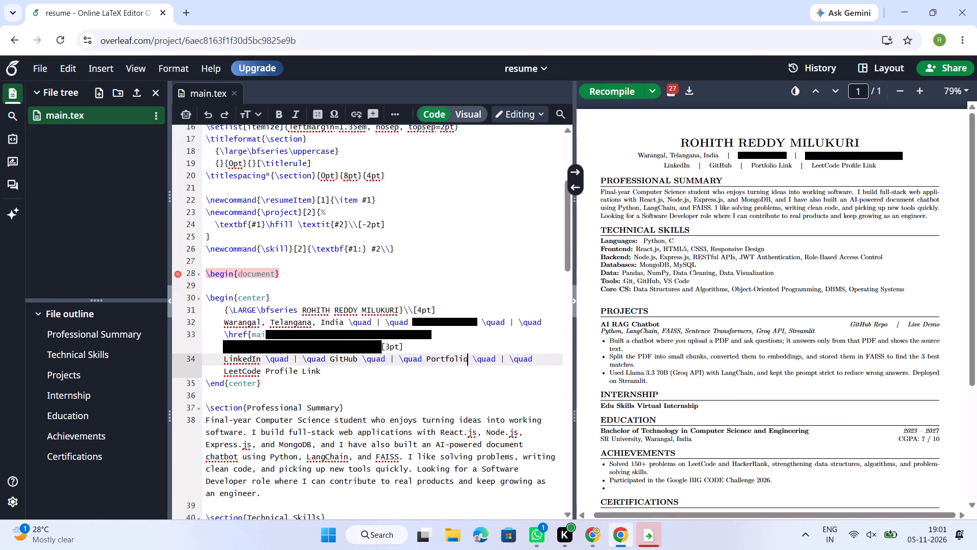
key("BackSpace")
key("BackSpace")
key("BackSpace")
key("BackSpace")
key("BackSpace")
key("BackSpace")
key("BackSpace")
key("BackSpace")
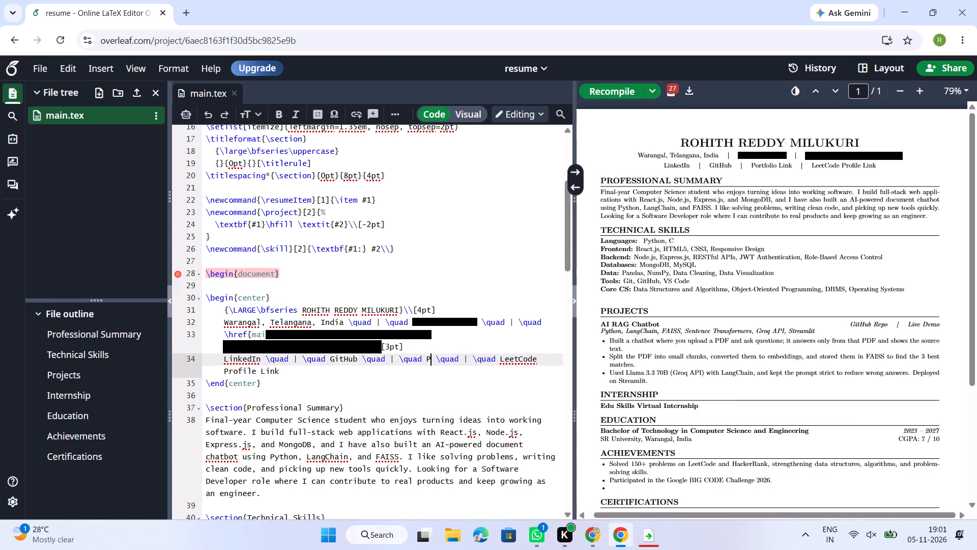
key("BackSpace")
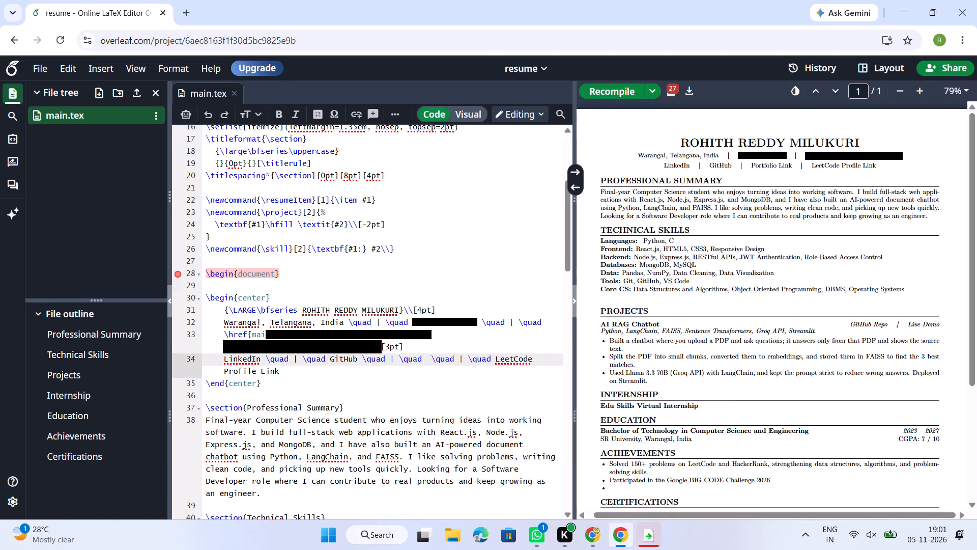
Delete the text "LeetCode Profile Link" from the heading's links line and recompile the resume.
left_click(291, 374)
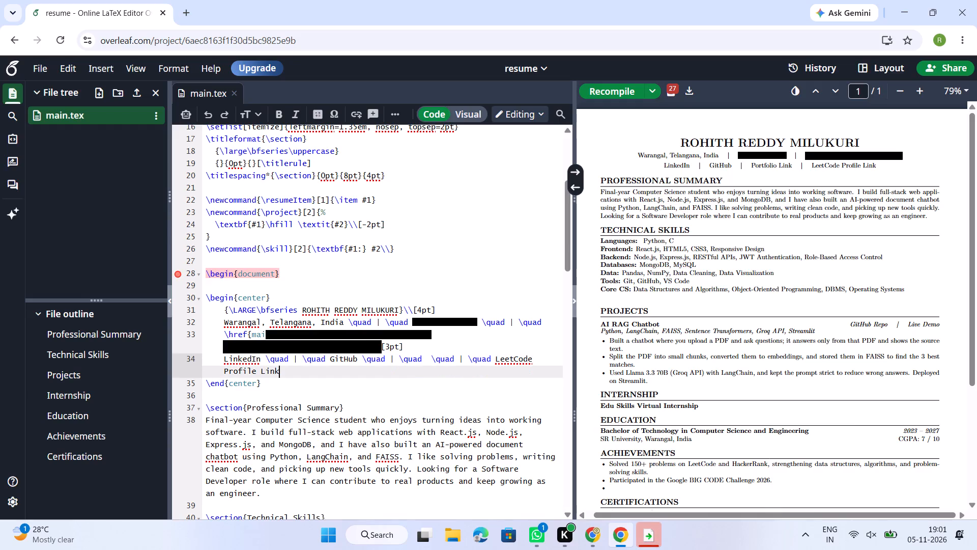
key("BackSpace")
key("BackSpace")
key("BackSpace")
key("BackSpace")
key("BackSpace")
key("BackSpace")
key("BackSpace")
key("BackSpace")
key("BackSpace")
key("BackSpace")
key("BackSpace")
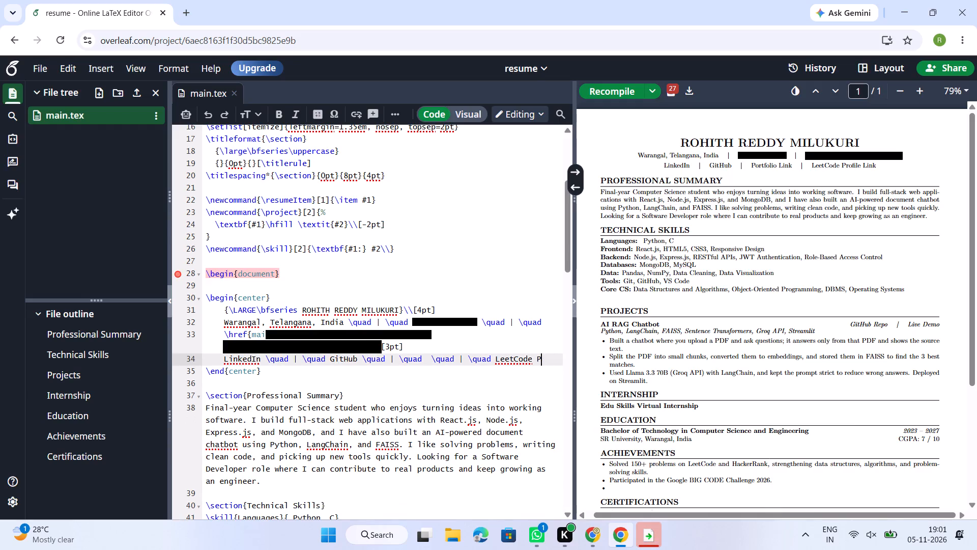
key("BackSpace")
key("BackSpace")
key("BackSpace")
key("BackSpace")
key("BackSpace")
key("BackSpace")
key("BackSpace")
key("BackSpace")
key("BackSpace")
key("BackSpace")
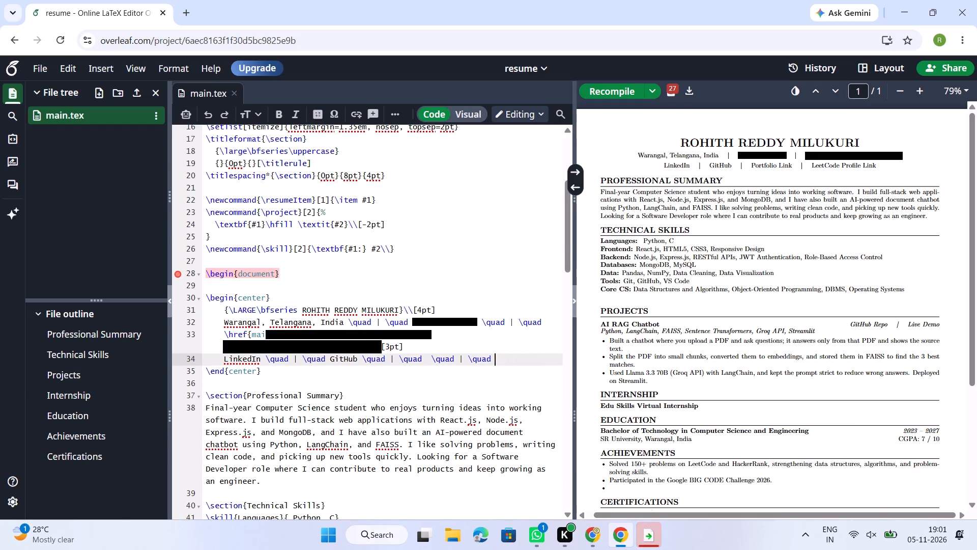
left_click(589, 93)
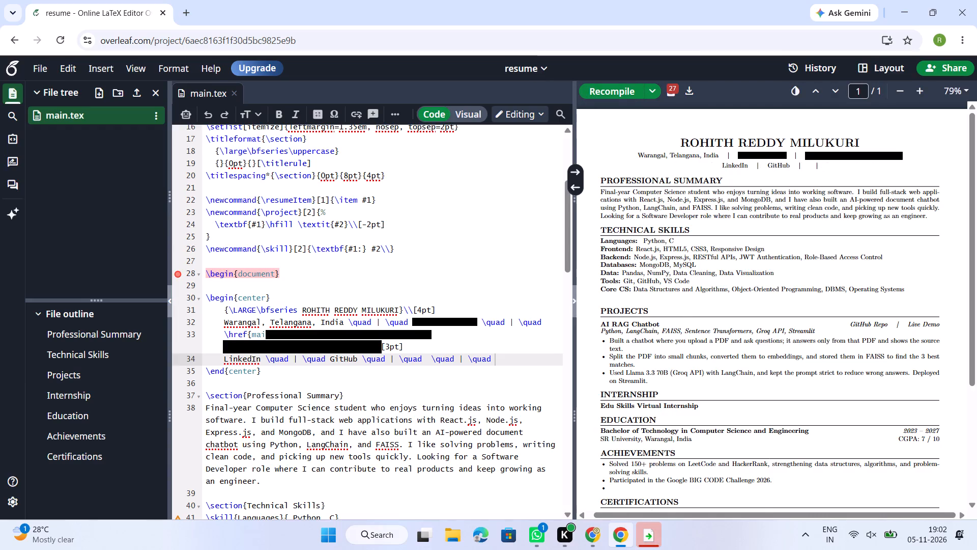
scroll(676, 291, "down", 6)
scroll(676, 291, "up", 7)
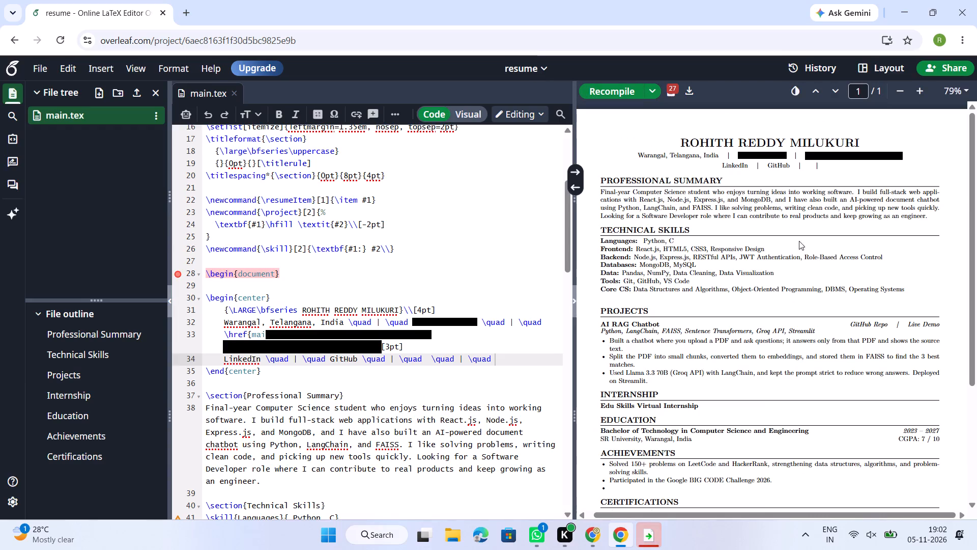
Download the compiled resume as a PDF and show the file in its folder.
left_click(688, 94)
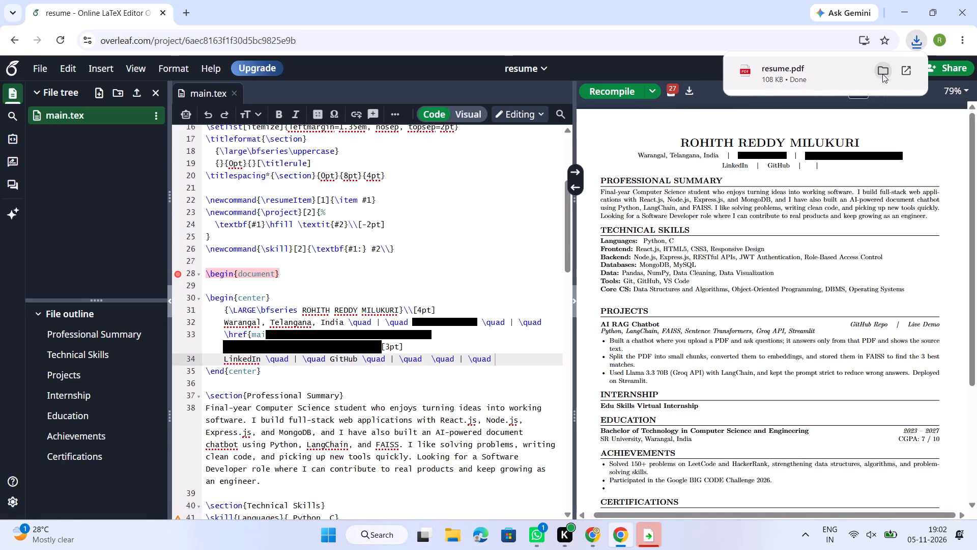
double_click(882, 74)
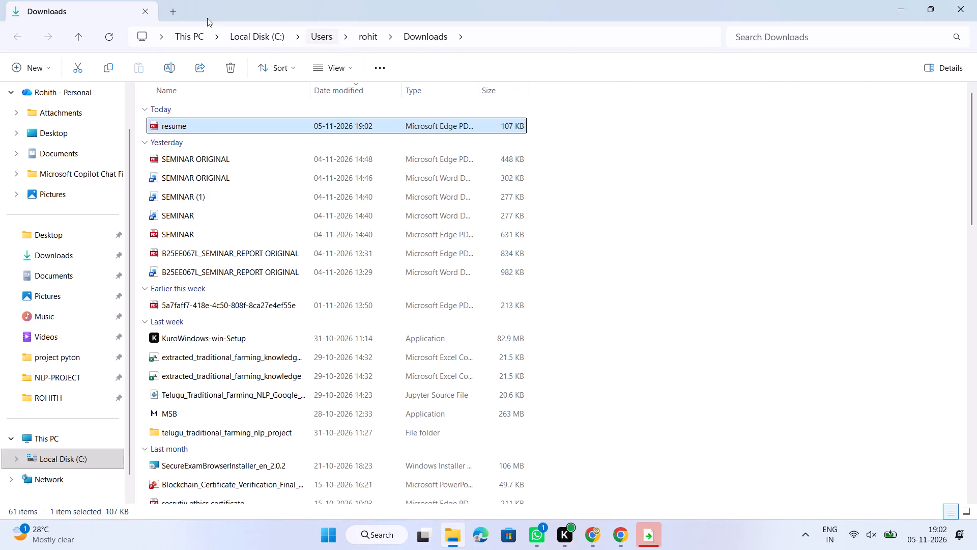
Rename the downloaded resume PDF to the candidate's full name followed by "__Resume".
left_click(193, 126)
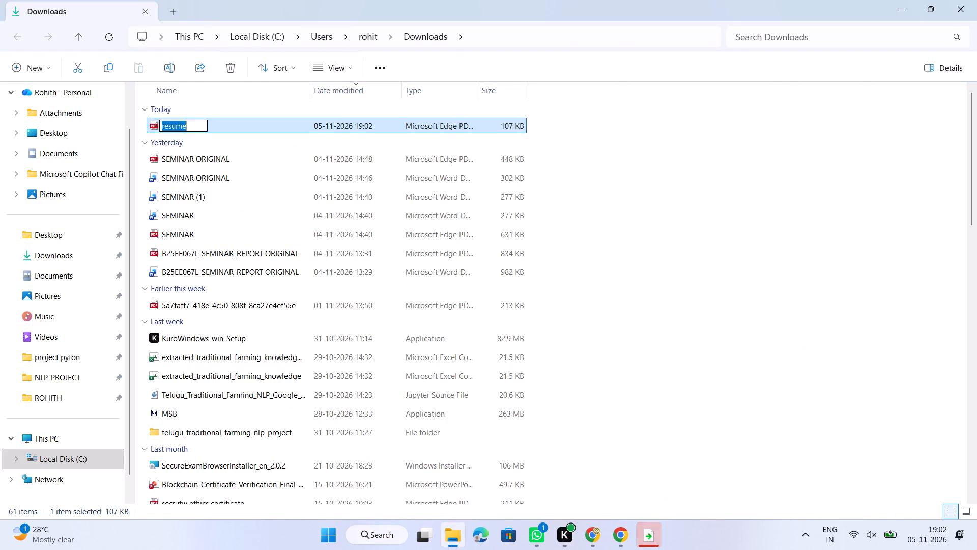
key("BackSpace")
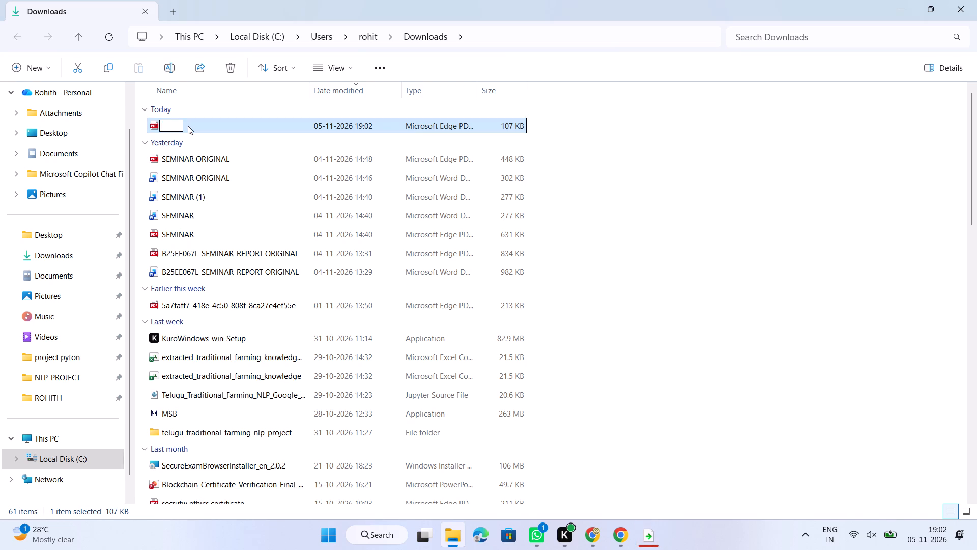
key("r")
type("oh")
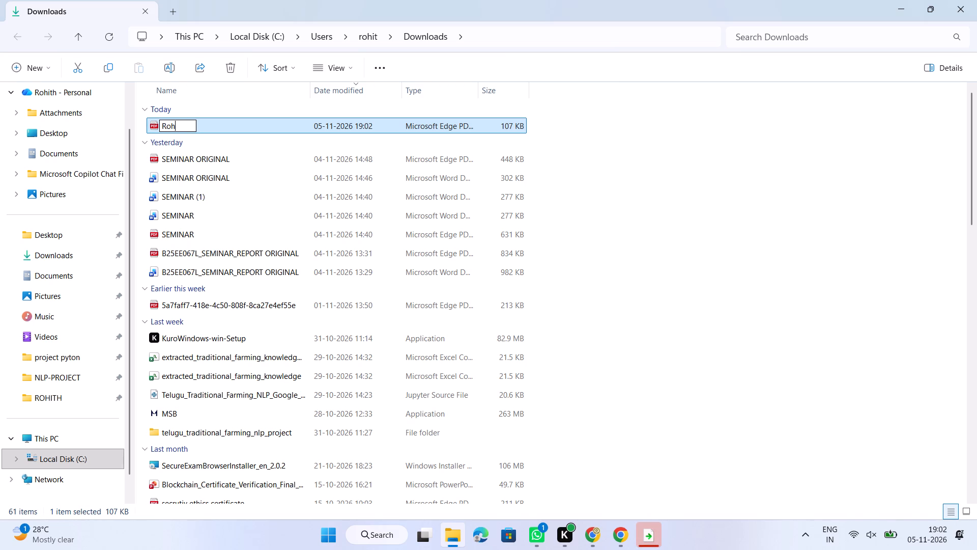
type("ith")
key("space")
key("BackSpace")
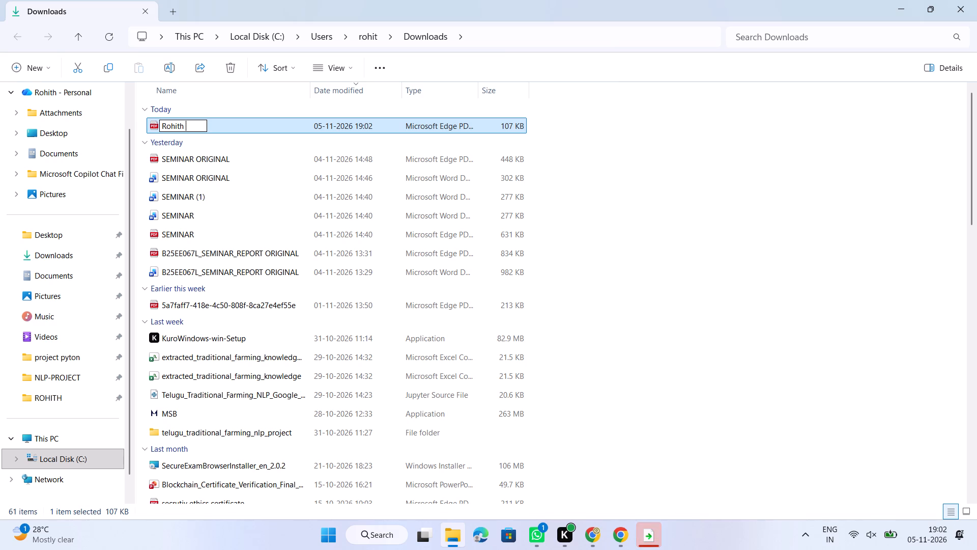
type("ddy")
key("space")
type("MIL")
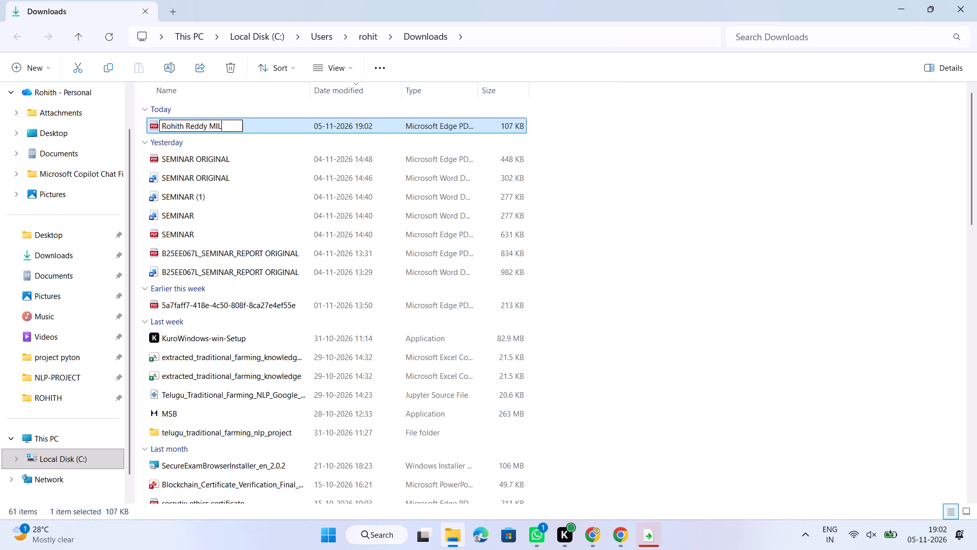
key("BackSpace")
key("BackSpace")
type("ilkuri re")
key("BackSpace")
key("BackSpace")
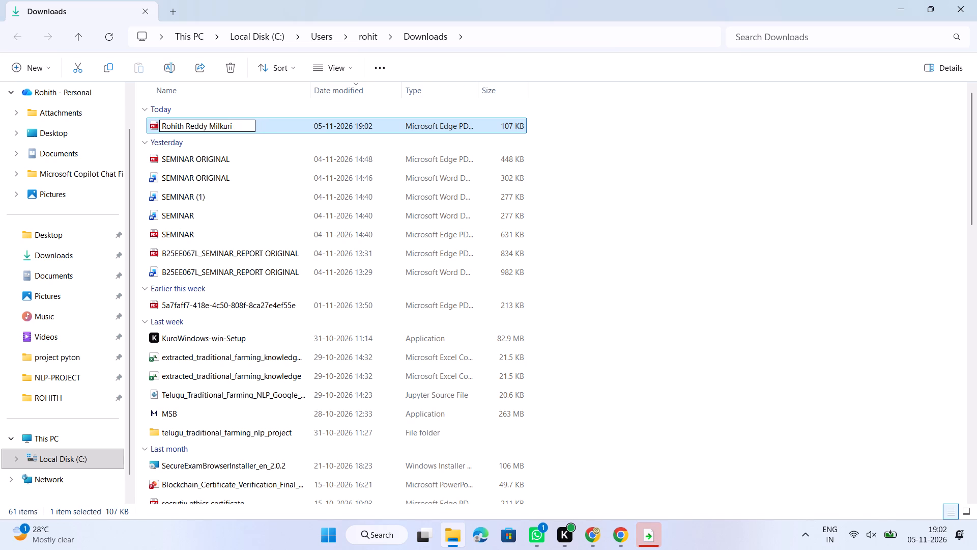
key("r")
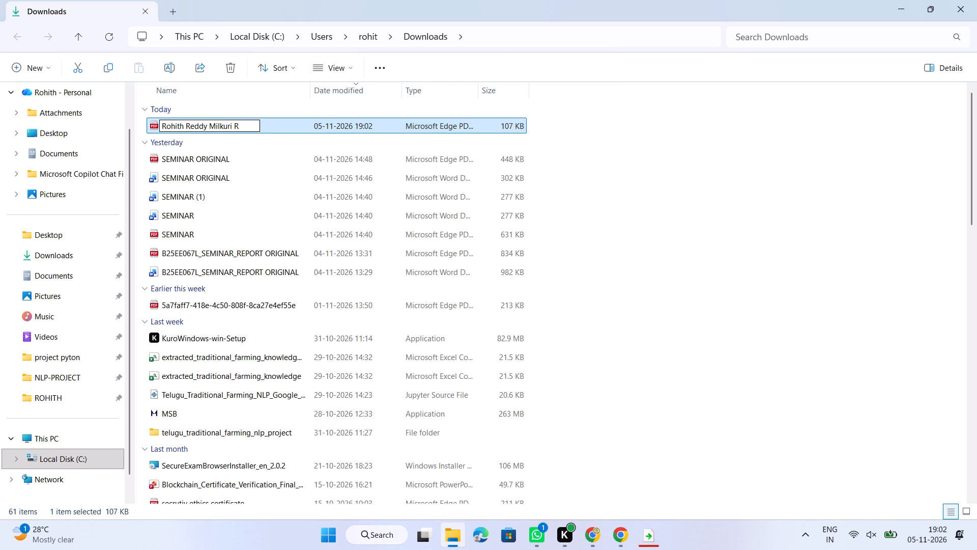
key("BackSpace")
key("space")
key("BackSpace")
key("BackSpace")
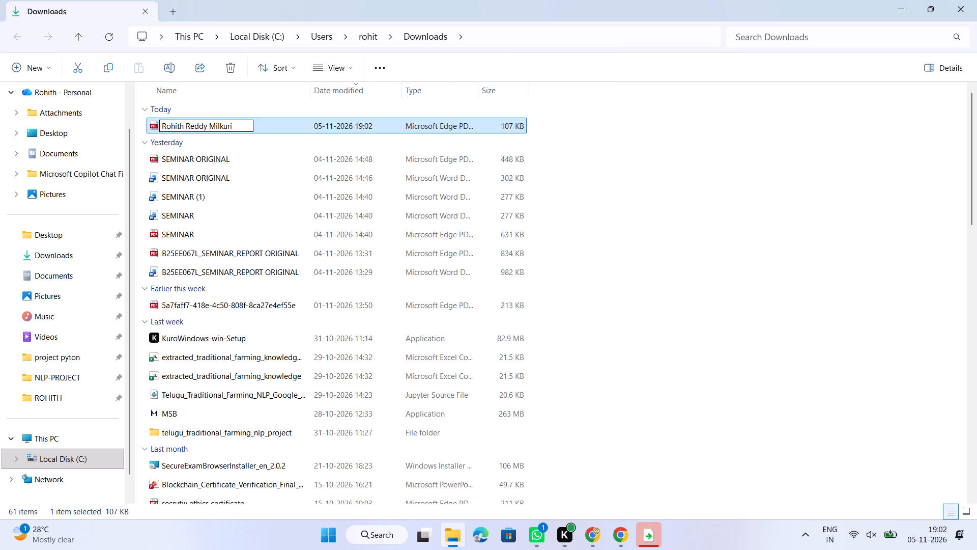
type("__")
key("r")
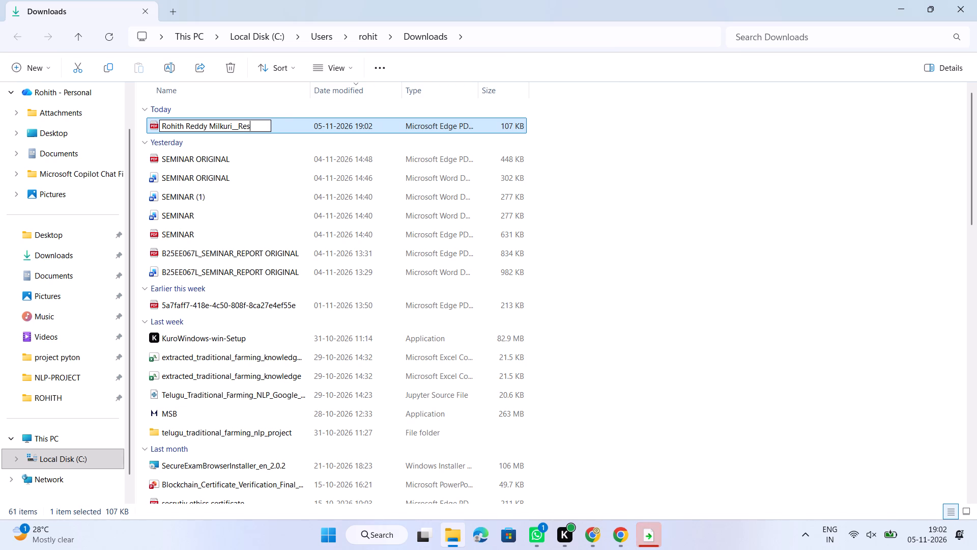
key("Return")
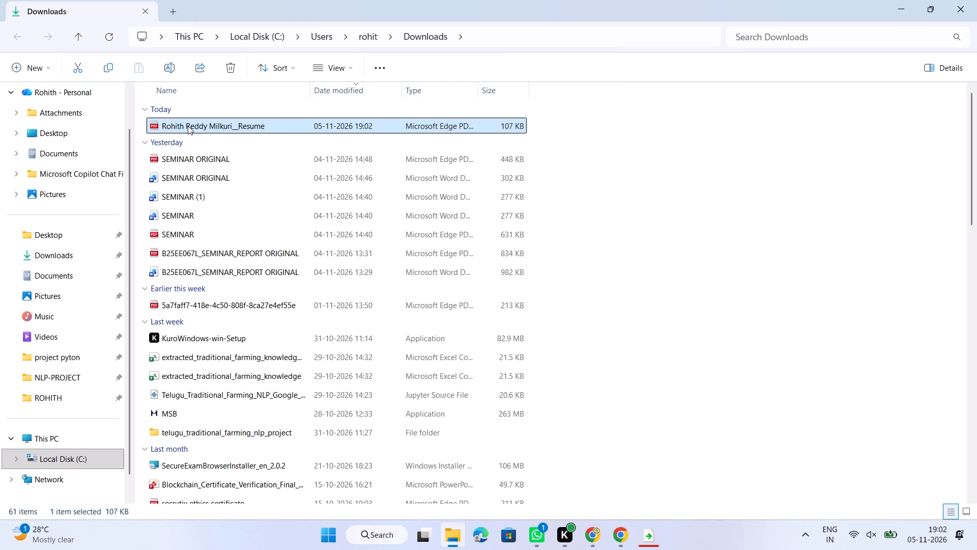
Move the renamed resume PDF from Downloads into the pinned ROHITH folder.
left_click_drag(177, 126, 84, 389)
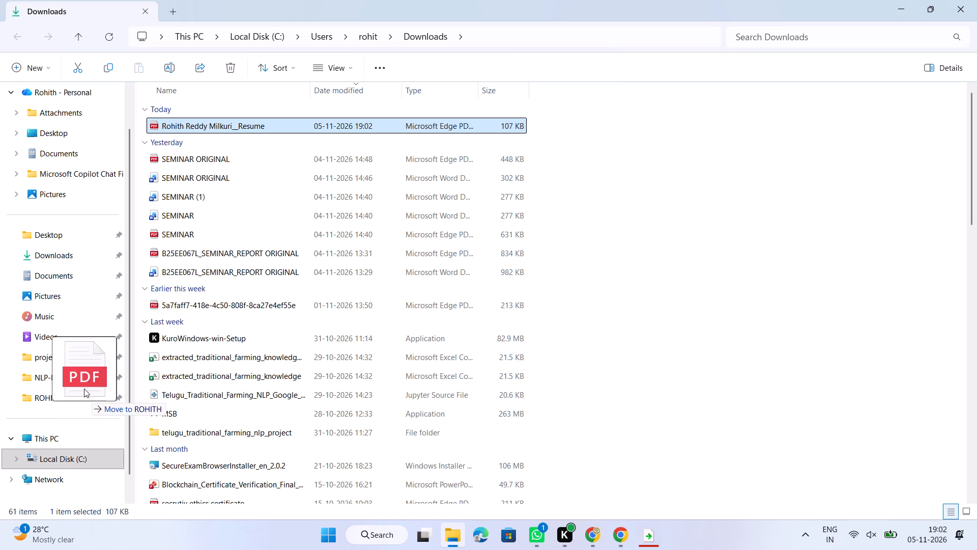
left_click_drag(84, 389, 85, 397)
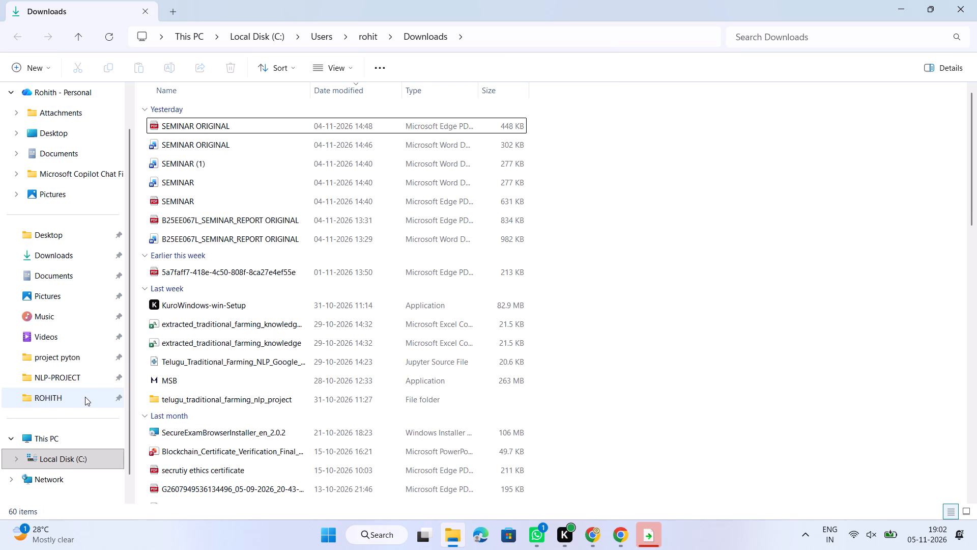
Open the ROHITH folder and select the newly moved resume PDF.
double_click(85, 397)
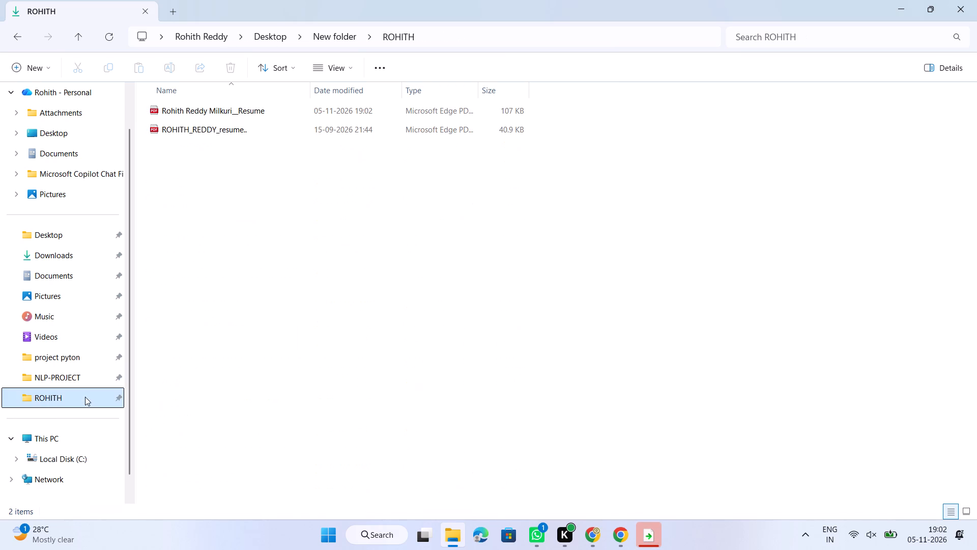
left_click(214, 131)
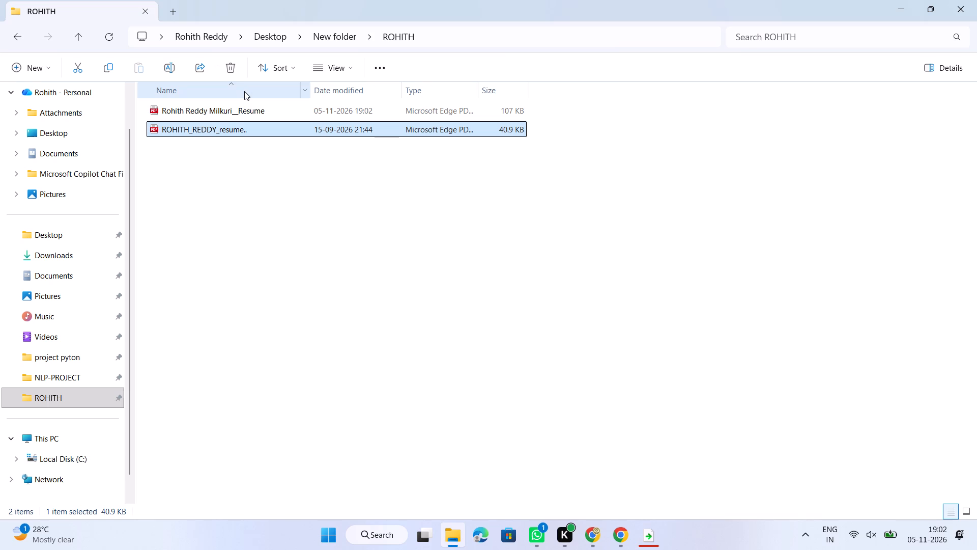
left_click(278, 108)
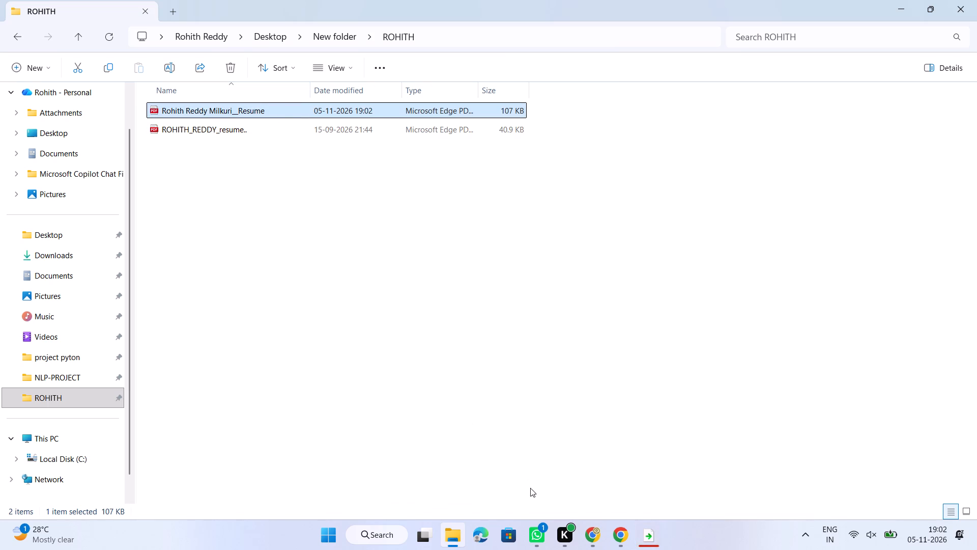
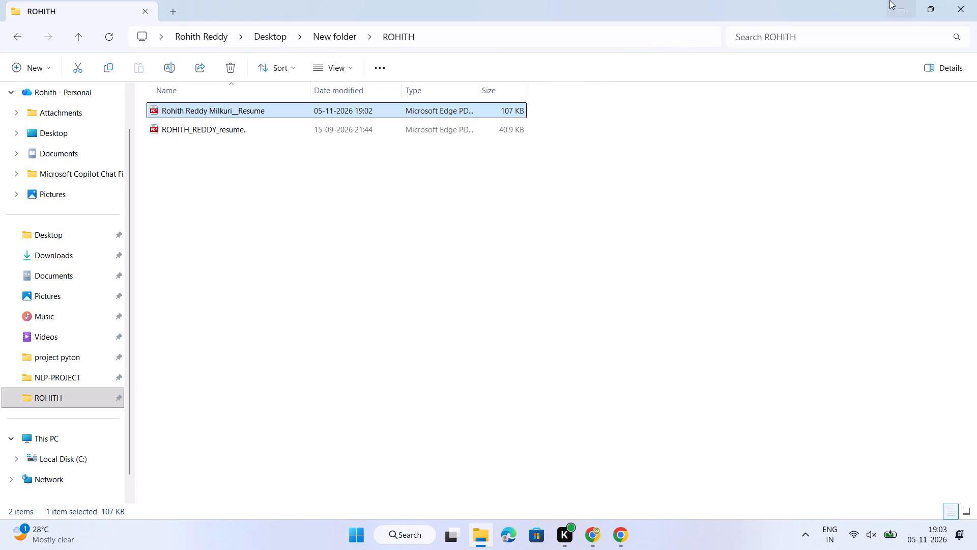
Close the ROHITH folder window.
left_click(964, 0)
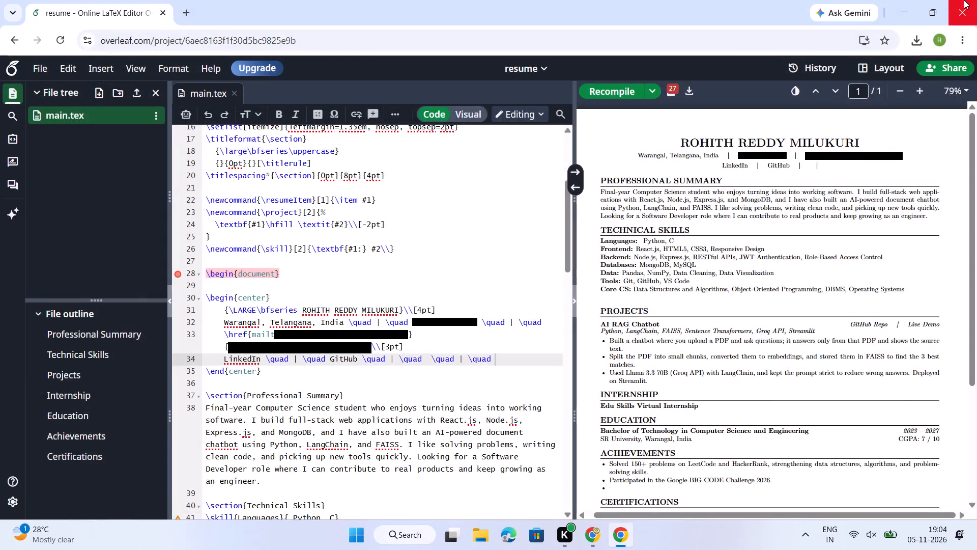
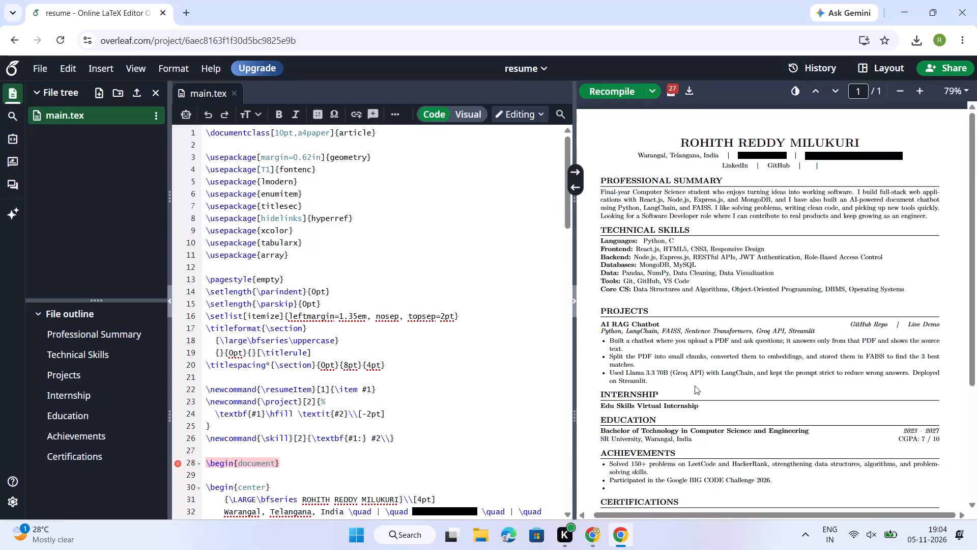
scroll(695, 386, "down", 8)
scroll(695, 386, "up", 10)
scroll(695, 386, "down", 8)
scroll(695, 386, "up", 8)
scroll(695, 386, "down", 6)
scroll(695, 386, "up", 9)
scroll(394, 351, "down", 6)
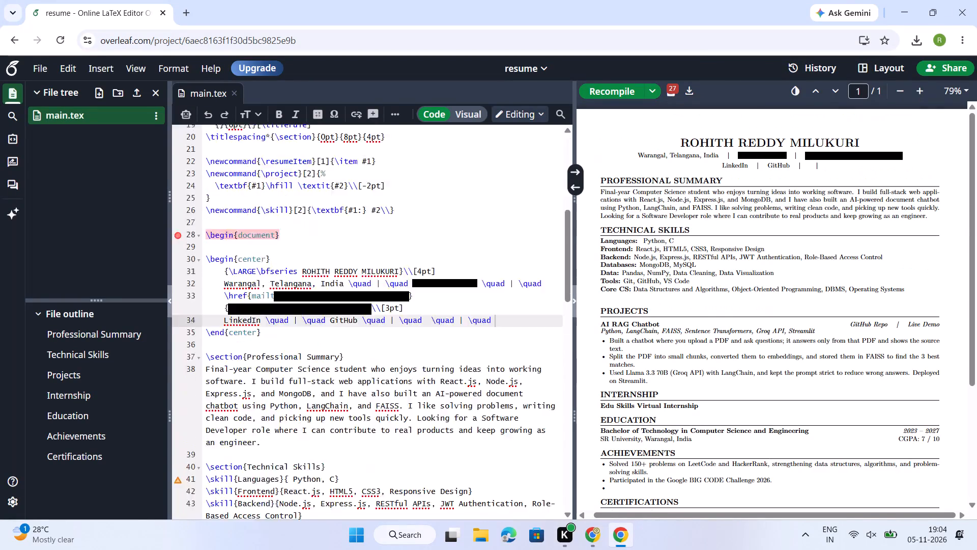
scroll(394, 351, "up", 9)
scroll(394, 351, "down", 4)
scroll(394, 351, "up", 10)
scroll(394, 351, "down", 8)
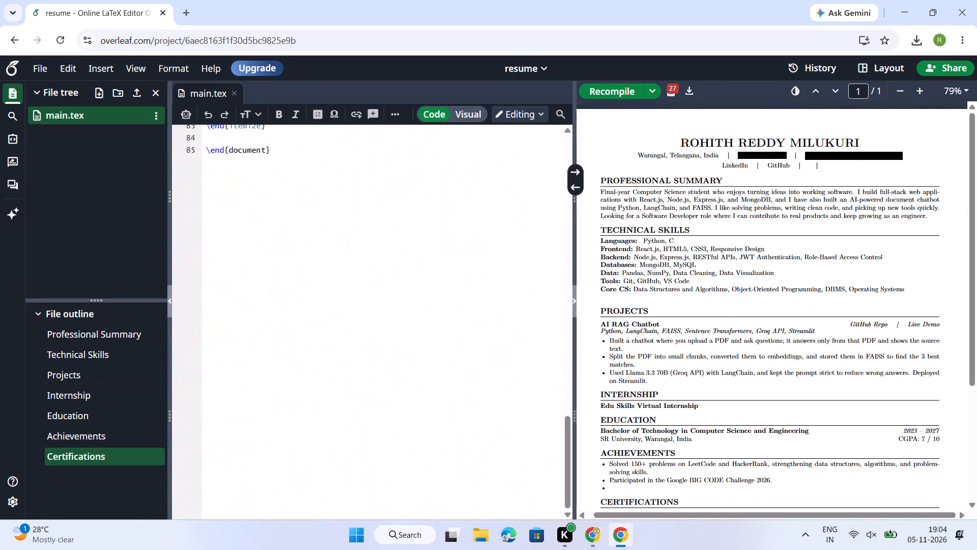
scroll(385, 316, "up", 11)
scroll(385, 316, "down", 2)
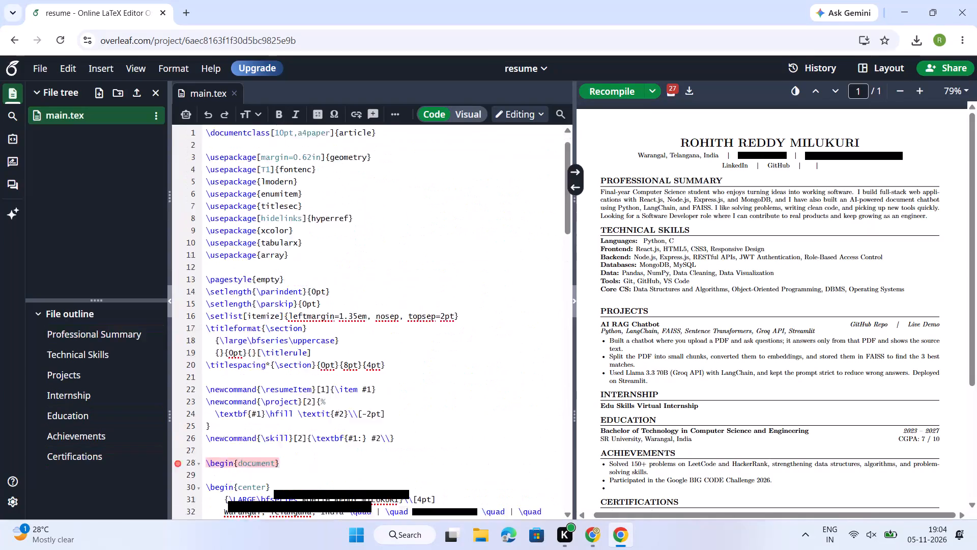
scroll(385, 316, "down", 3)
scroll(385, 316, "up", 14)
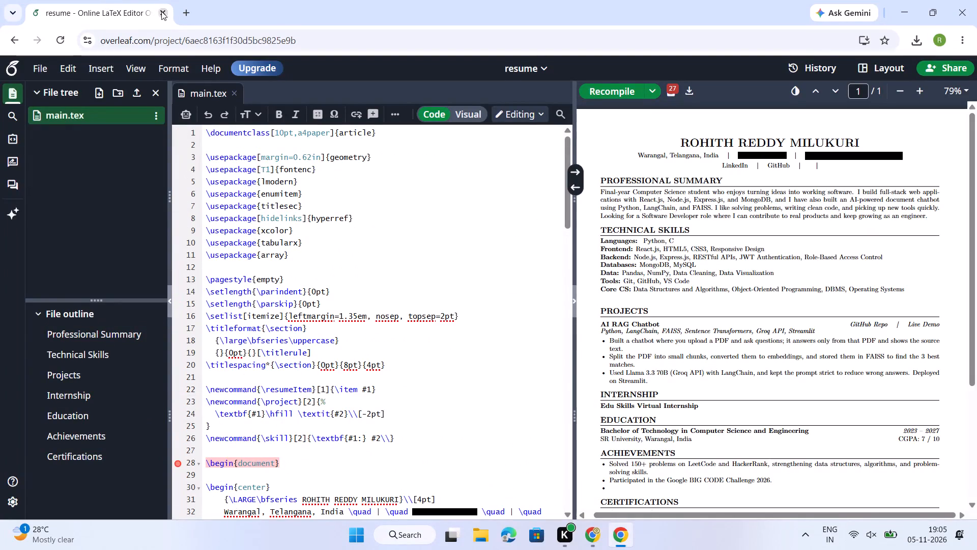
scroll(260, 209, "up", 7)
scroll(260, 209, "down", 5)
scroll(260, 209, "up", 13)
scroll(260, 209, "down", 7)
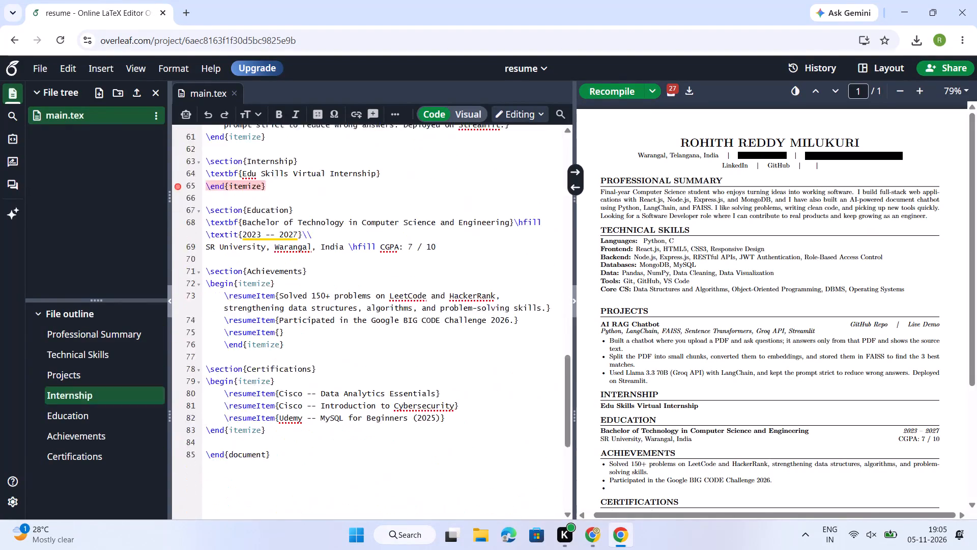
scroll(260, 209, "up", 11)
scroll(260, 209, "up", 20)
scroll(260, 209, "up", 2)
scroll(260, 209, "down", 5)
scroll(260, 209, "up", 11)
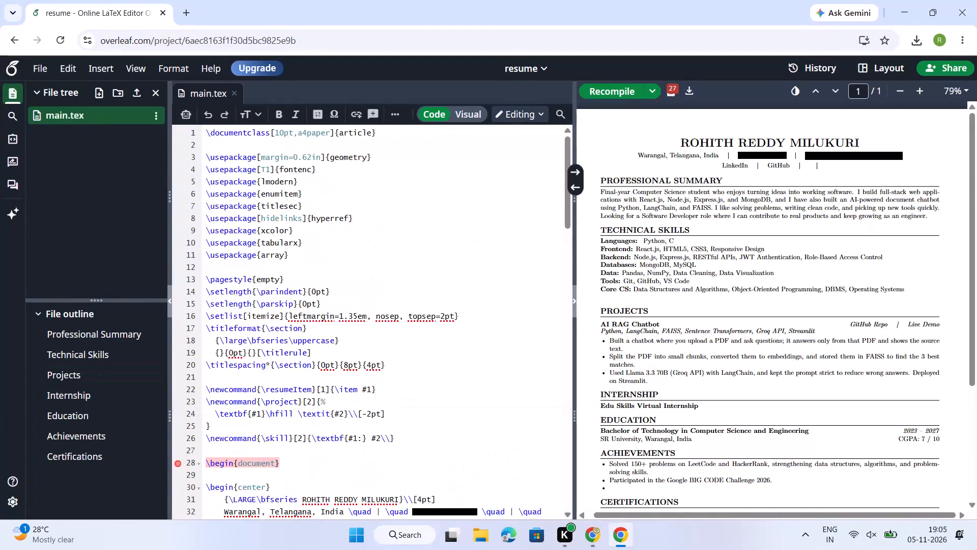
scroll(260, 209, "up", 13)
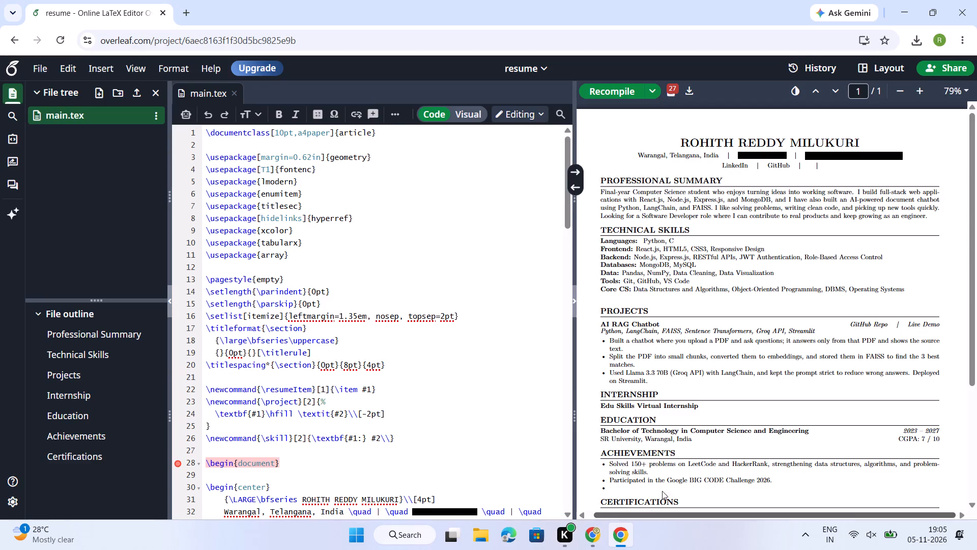
Locate the empty Achievements bullet's source from the PDF preview and remove the indentation before the \end{itemize} line below it.
left_click(603, 488)
double_click(603, 488)
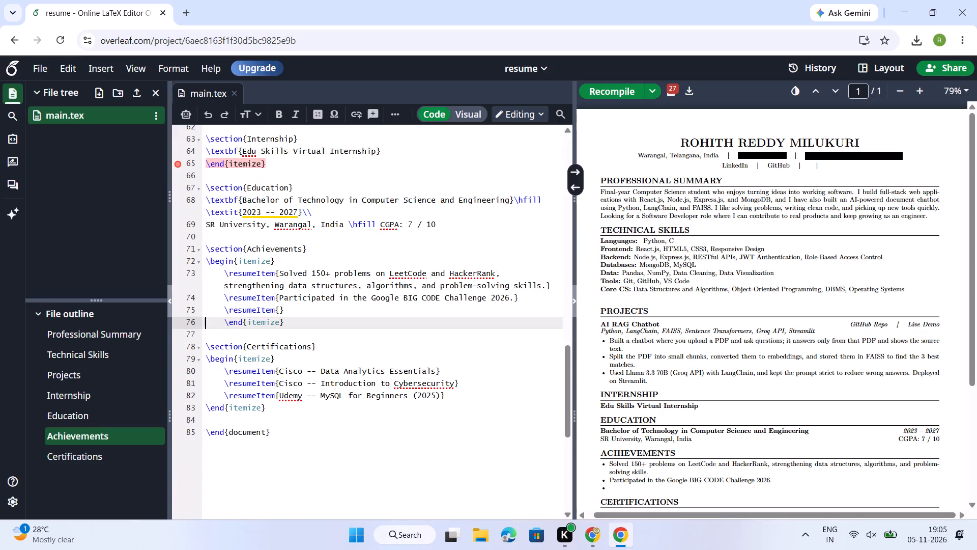
key("BackSpace")
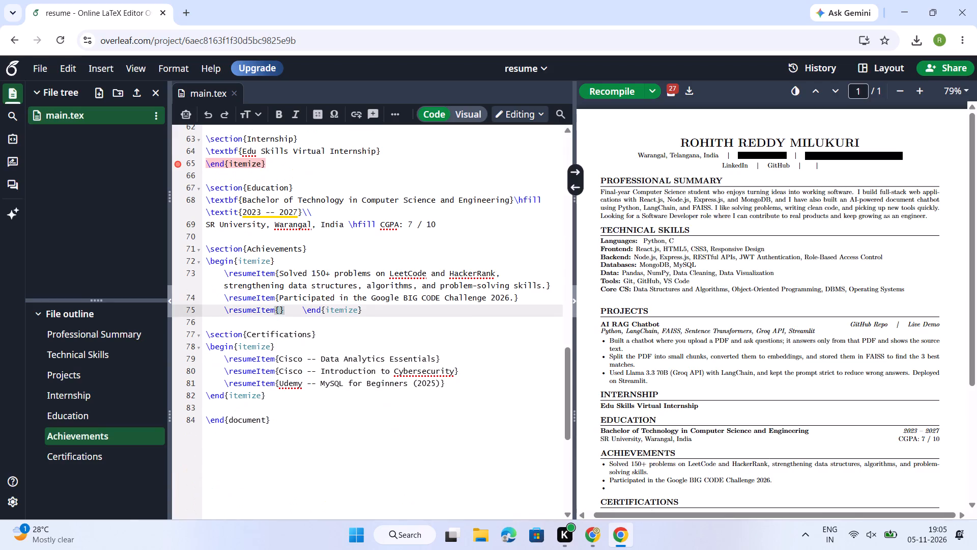
key("Right")
key("Right")
key("Right")
key("Right")
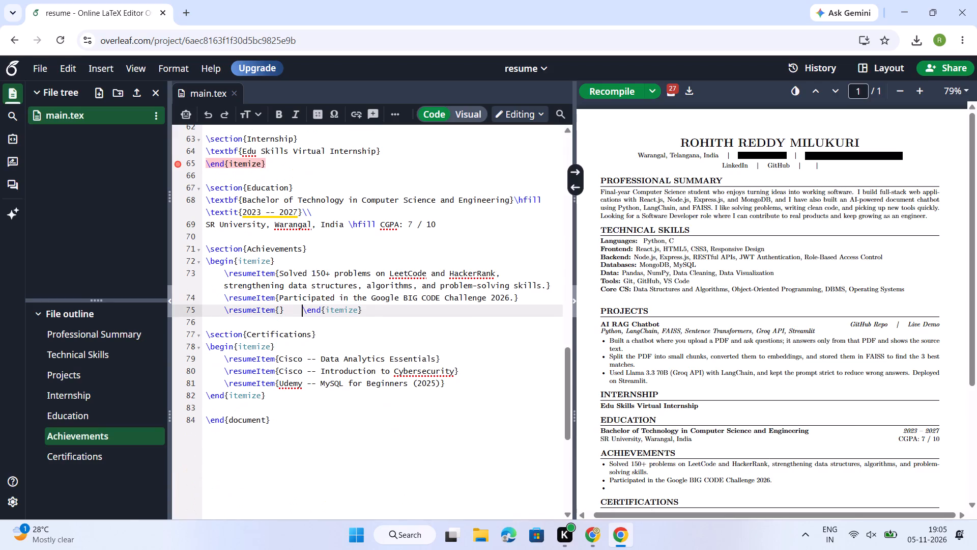
key("BackSpace")
key("BackSpace")
key("BackSpace")
key("BackSpace")
key("Return")
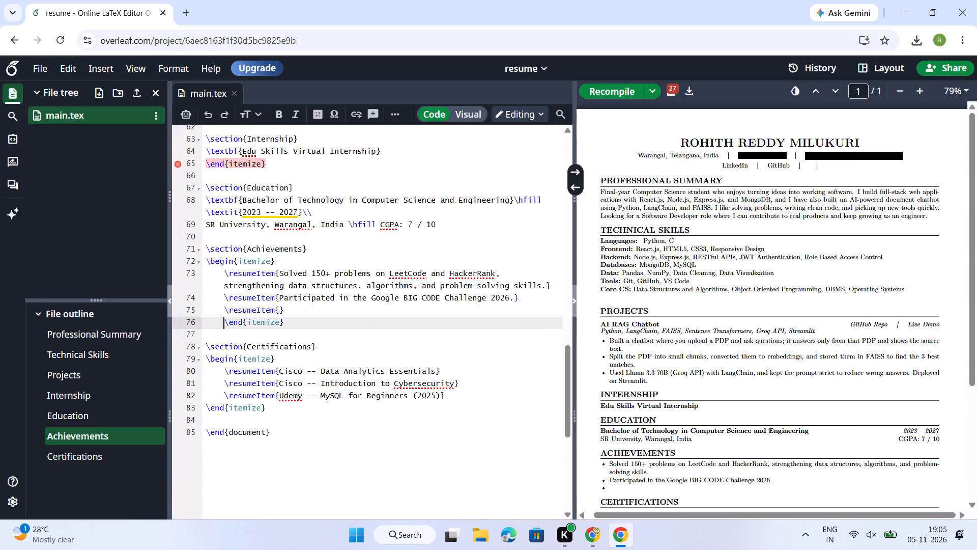
key("BackSpace")
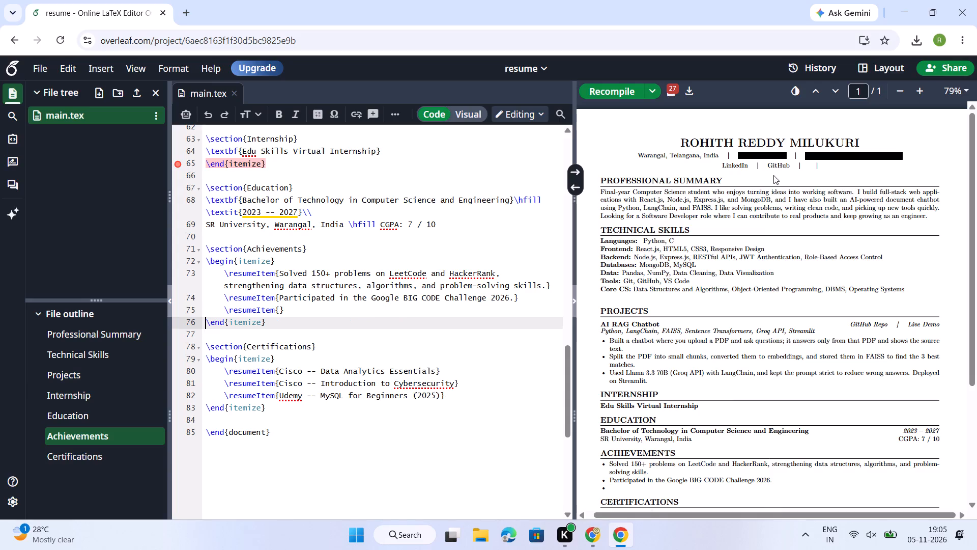
Recompile the resume to refresh the PDF preview.
left_click(623, 95)
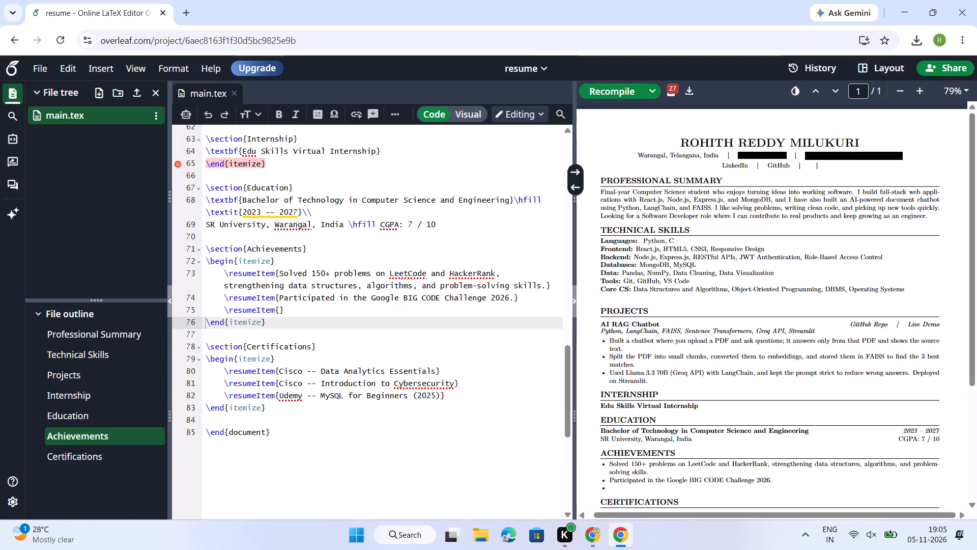
left_click(674, 465)
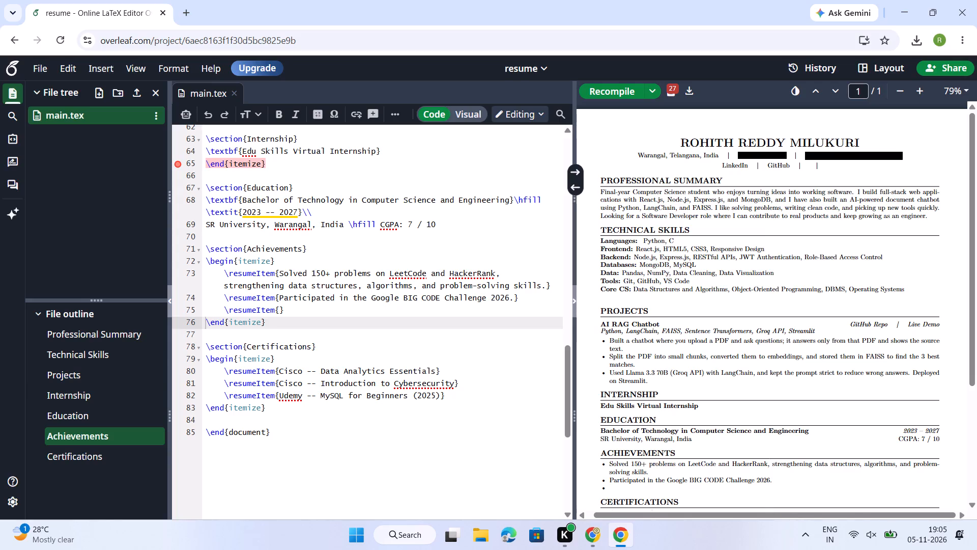
Leave the resume editor and go back to the list of your Overleaf projects.
scroll(440, 227, "up", 19)
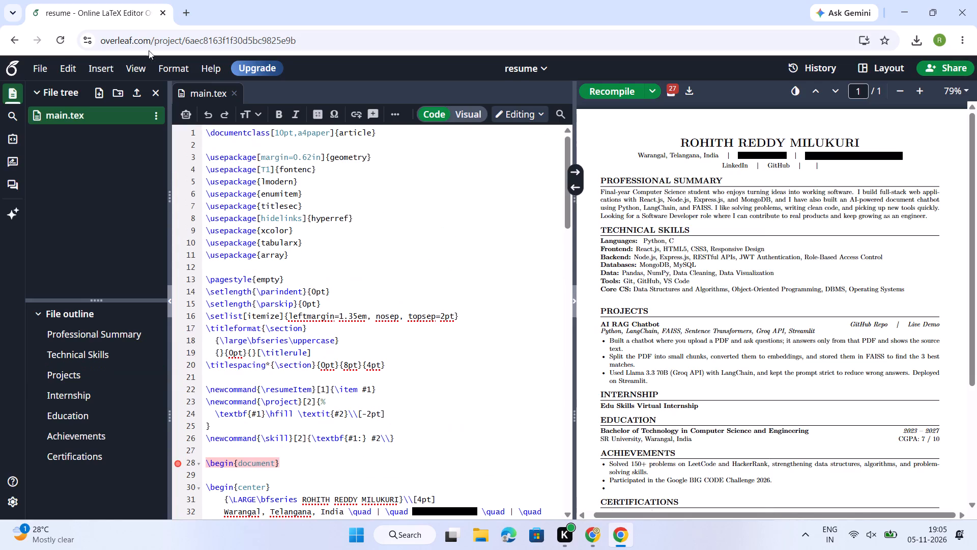
left_click(8, 41)
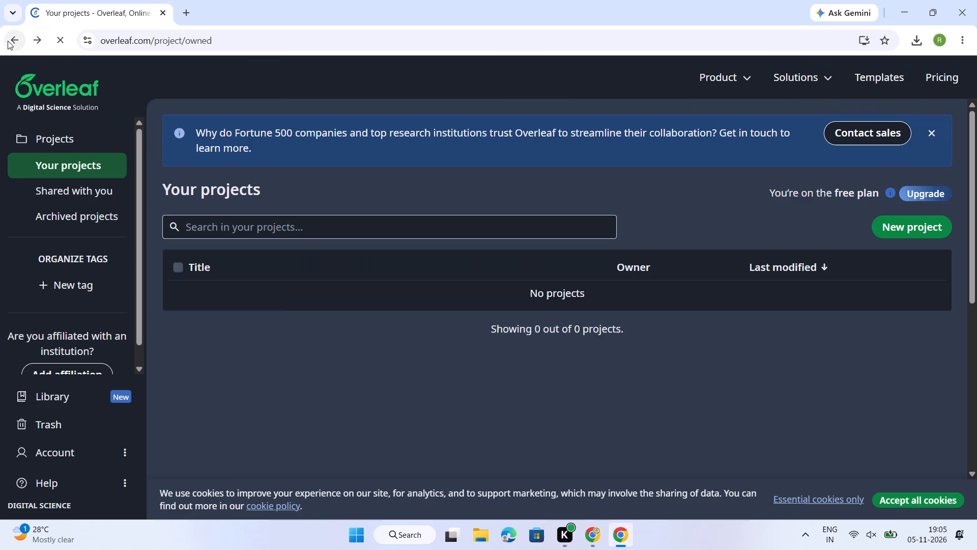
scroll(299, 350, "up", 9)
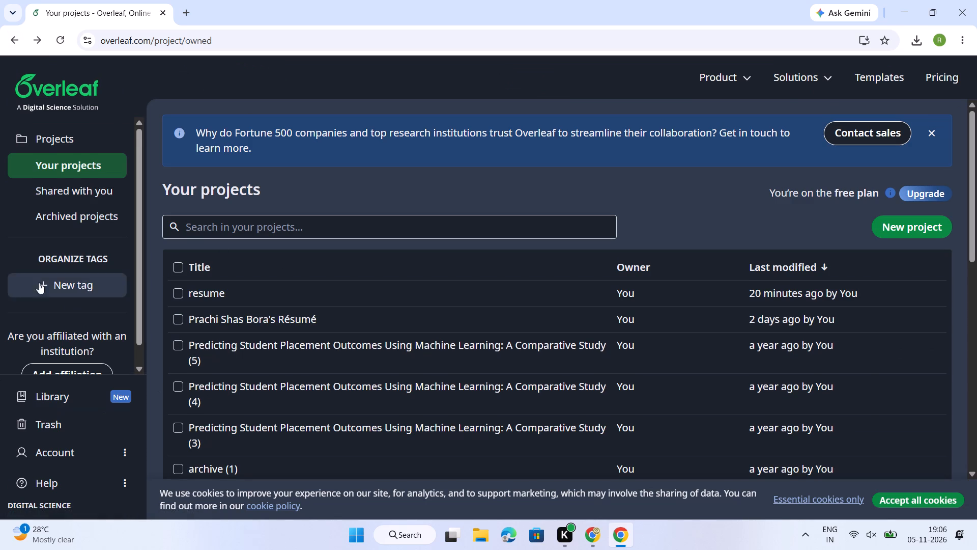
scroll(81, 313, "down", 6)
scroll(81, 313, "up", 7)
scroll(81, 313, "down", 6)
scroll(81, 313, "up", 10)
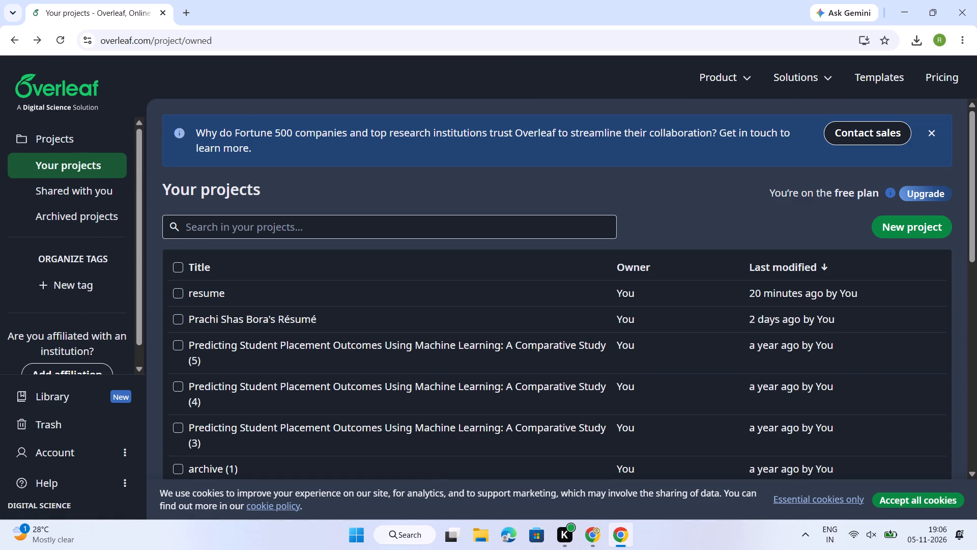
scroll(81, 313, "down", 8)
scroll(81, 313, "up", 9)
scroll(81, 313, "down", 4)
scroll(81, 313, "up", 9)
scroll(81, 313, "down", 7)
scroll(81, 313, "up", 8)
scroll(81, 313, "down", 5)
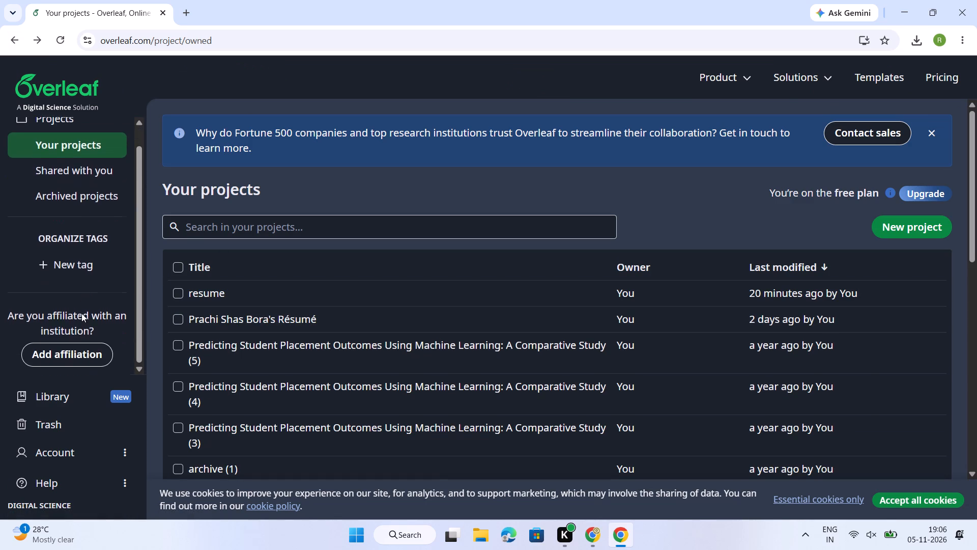